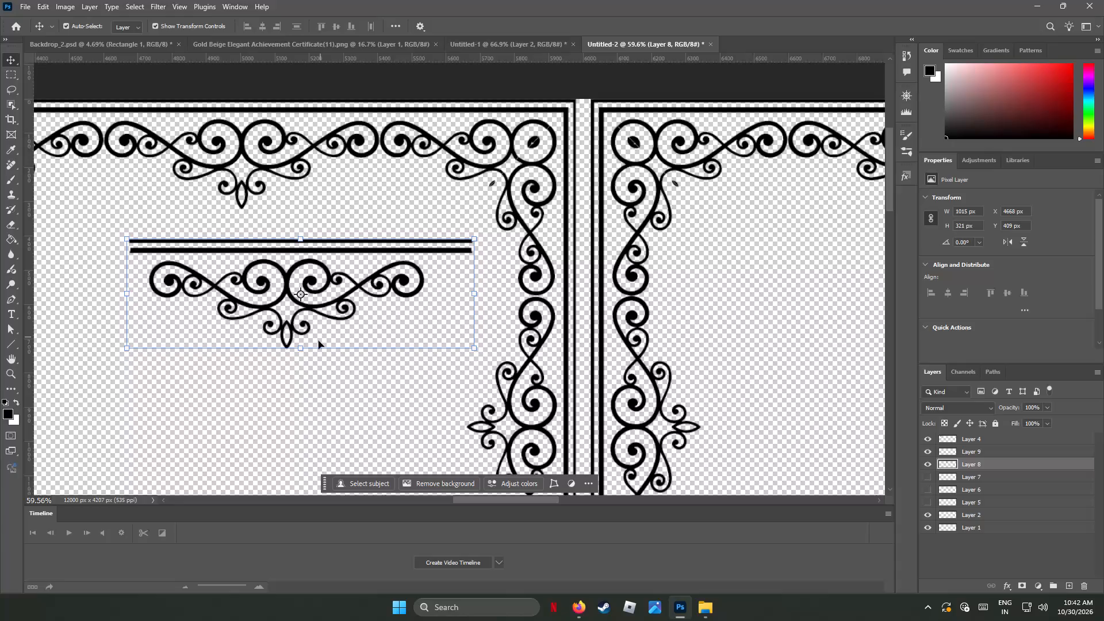
# Switch to Firefox and open the ChatGPT sidebar next to the Canva certificate.
pyautogui.click(1030, 1)
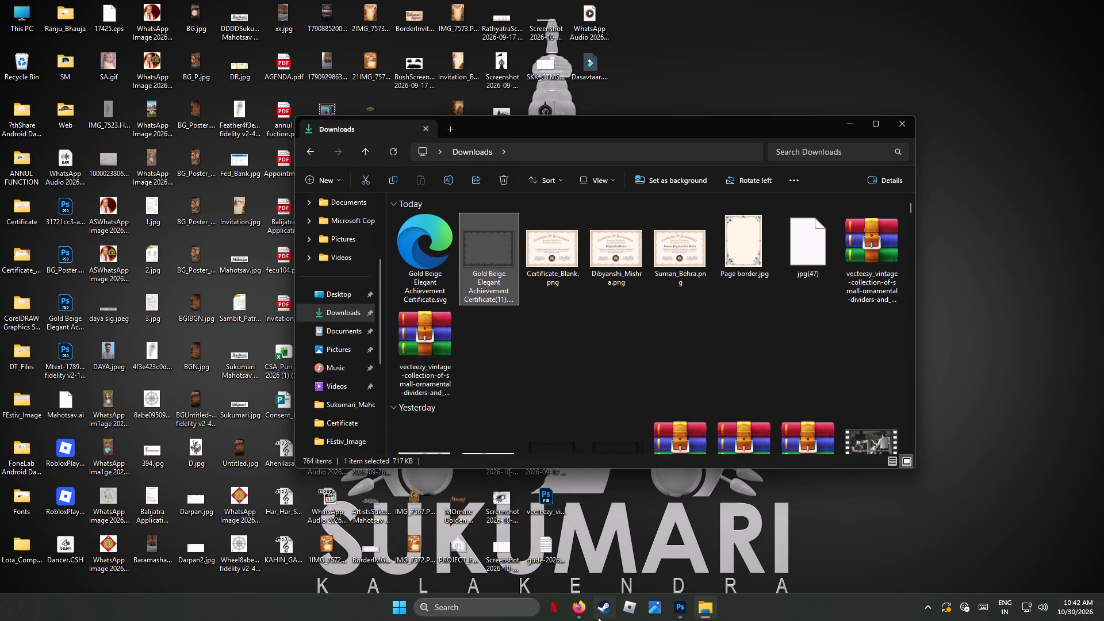
pyautogui.click(574, 608)
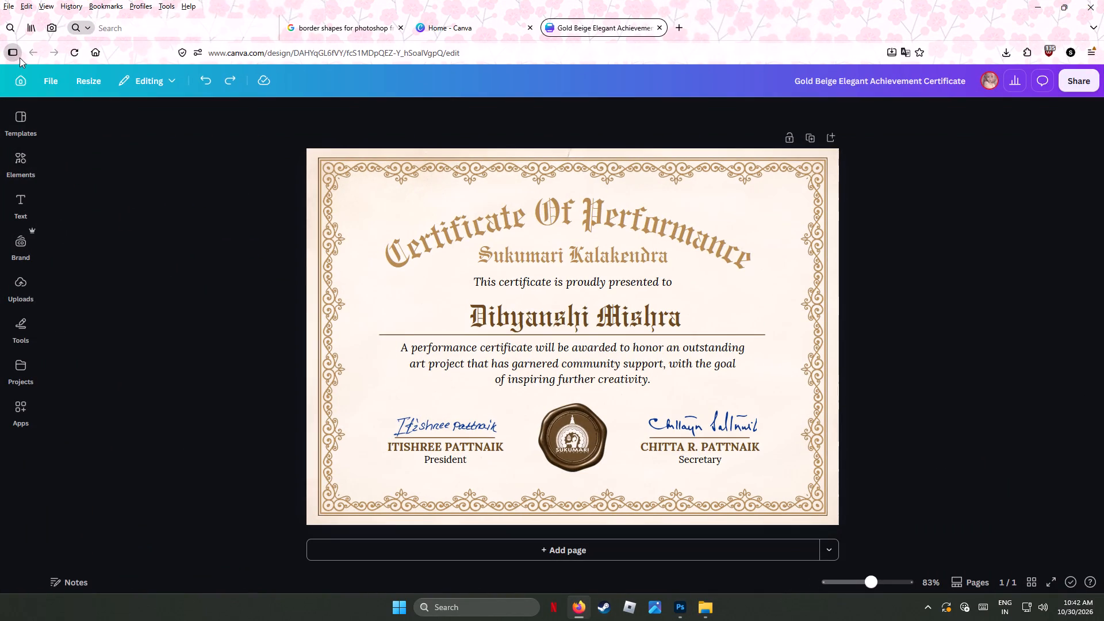
pyautogui.click(13, 53)
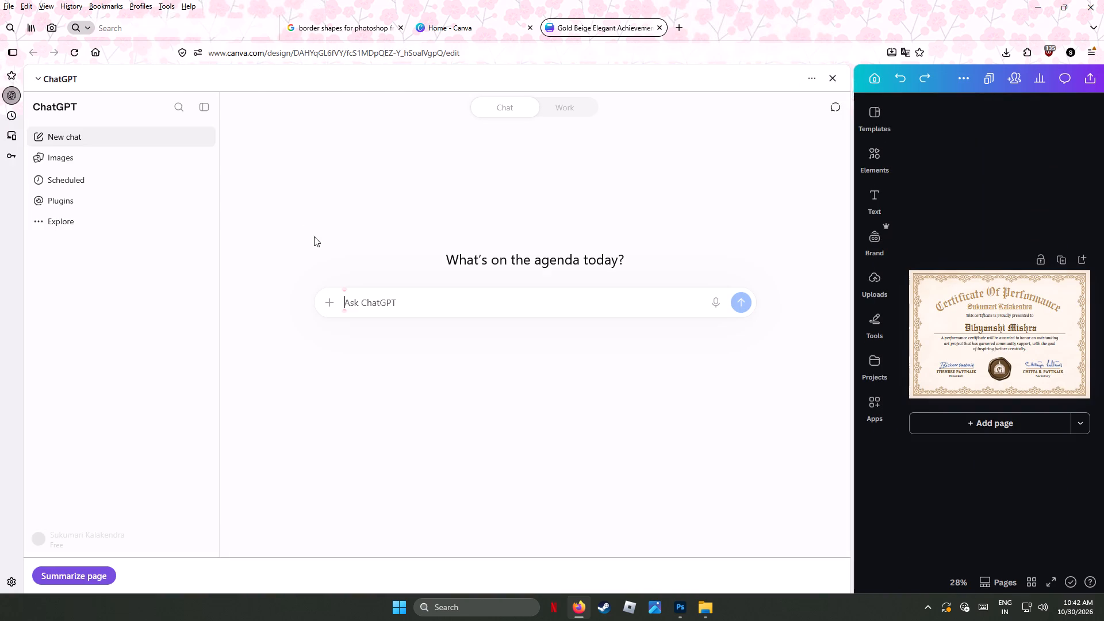
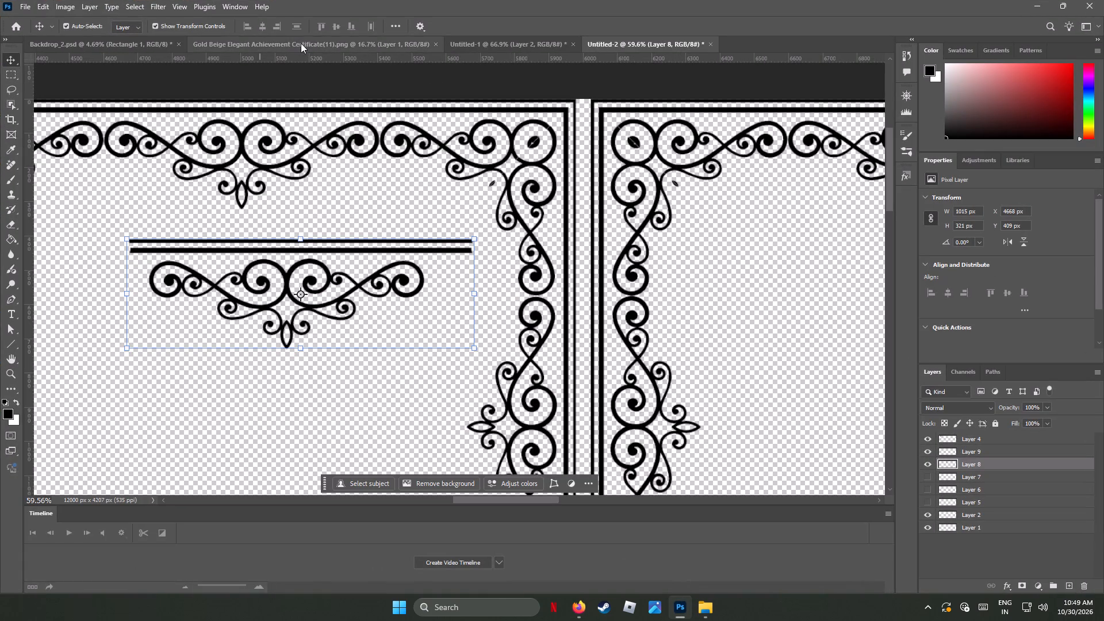
pyautogui.click(301, 43)
pyautogui.click(494, 40)
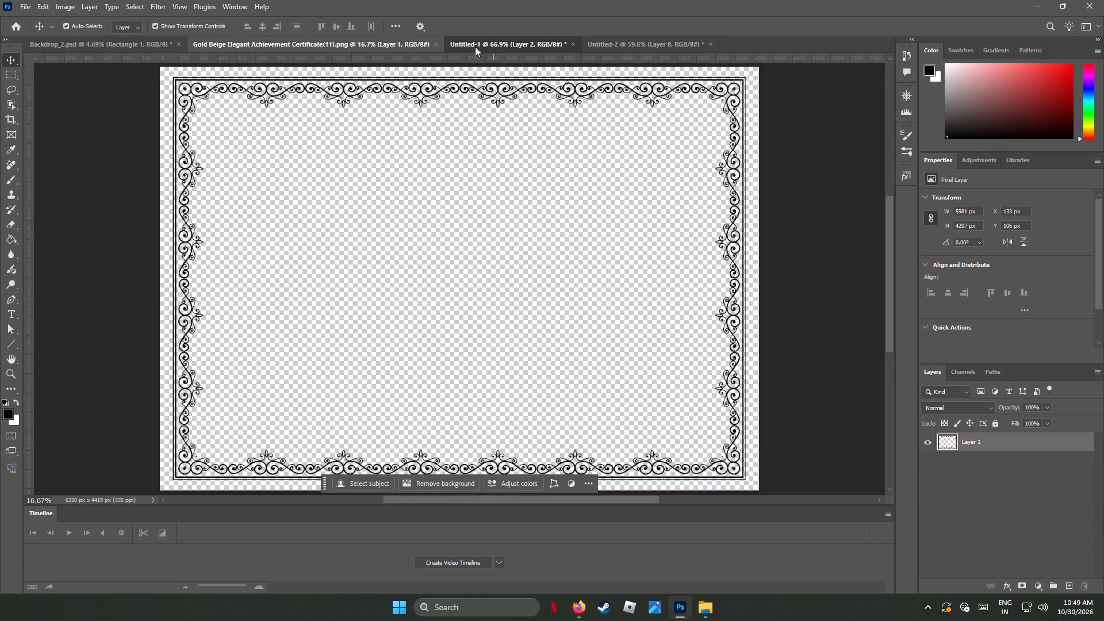
pyautogui.click(85, 45)
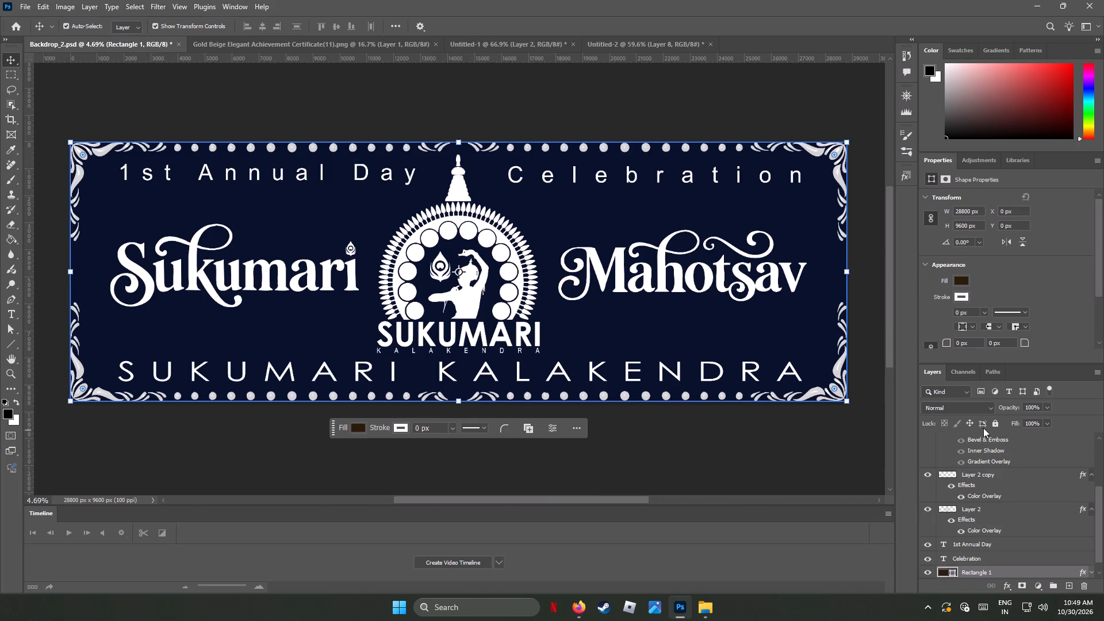
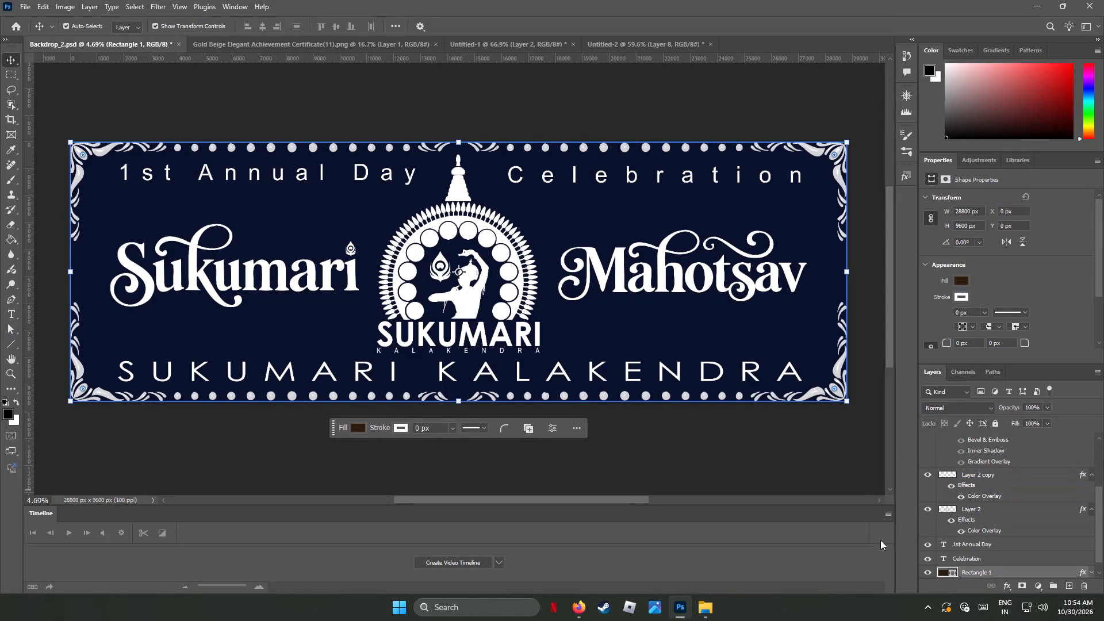
# Change the background Rectangle 1's Color Overlay to the dark brown 2e2308.
pyautogui.rightClick(1006, 572)
pyautogui.click(1046, 328)
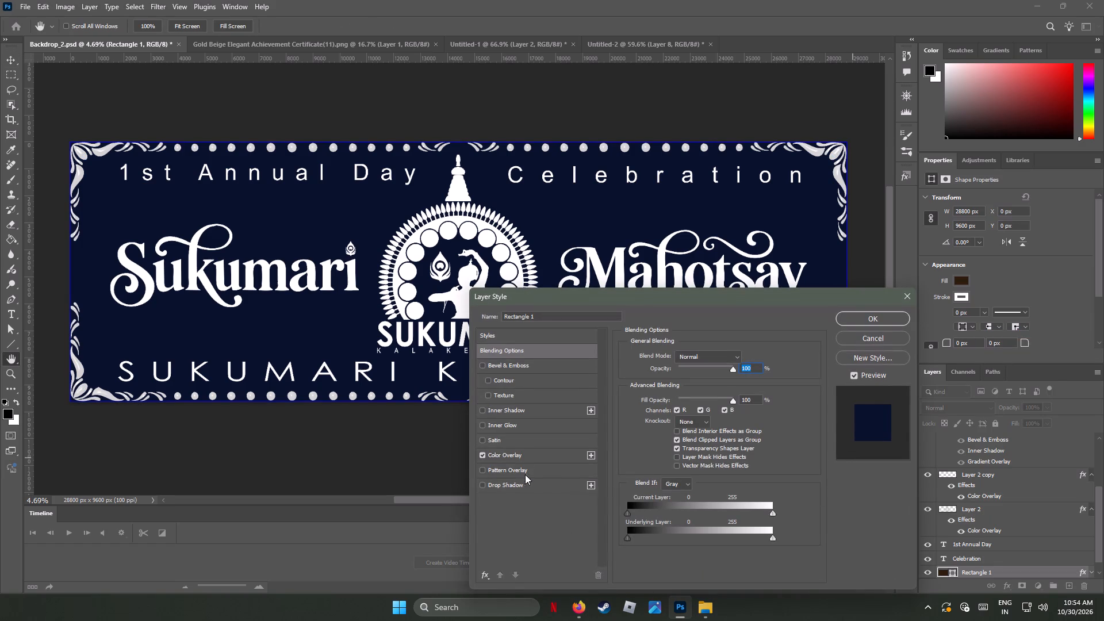
pyautogui.click(524, 454)
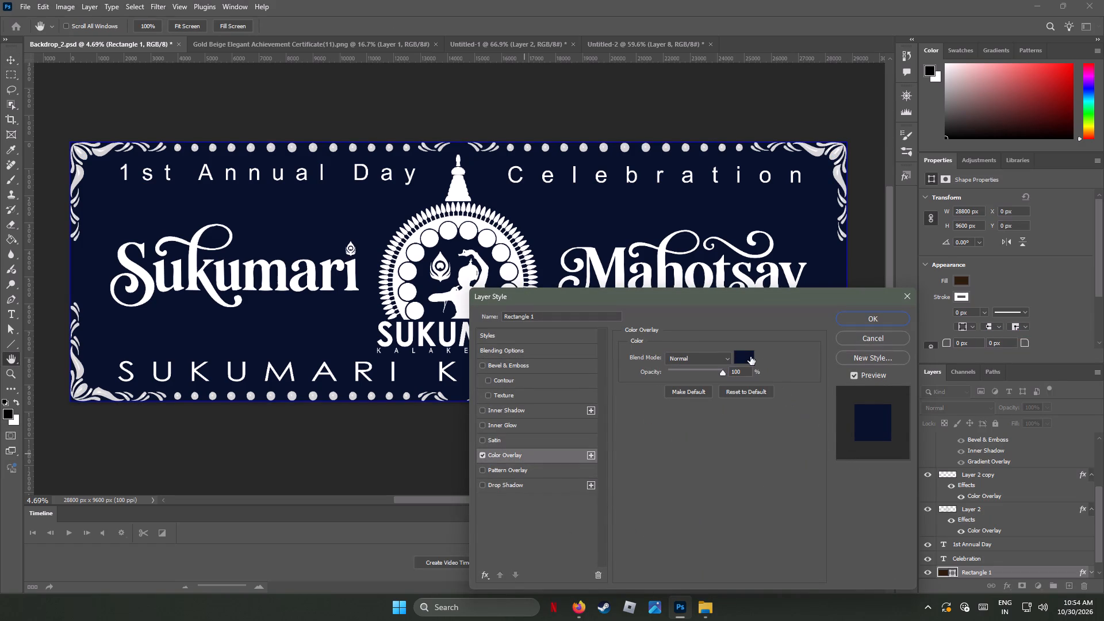
pyautogui.click(746, 356)
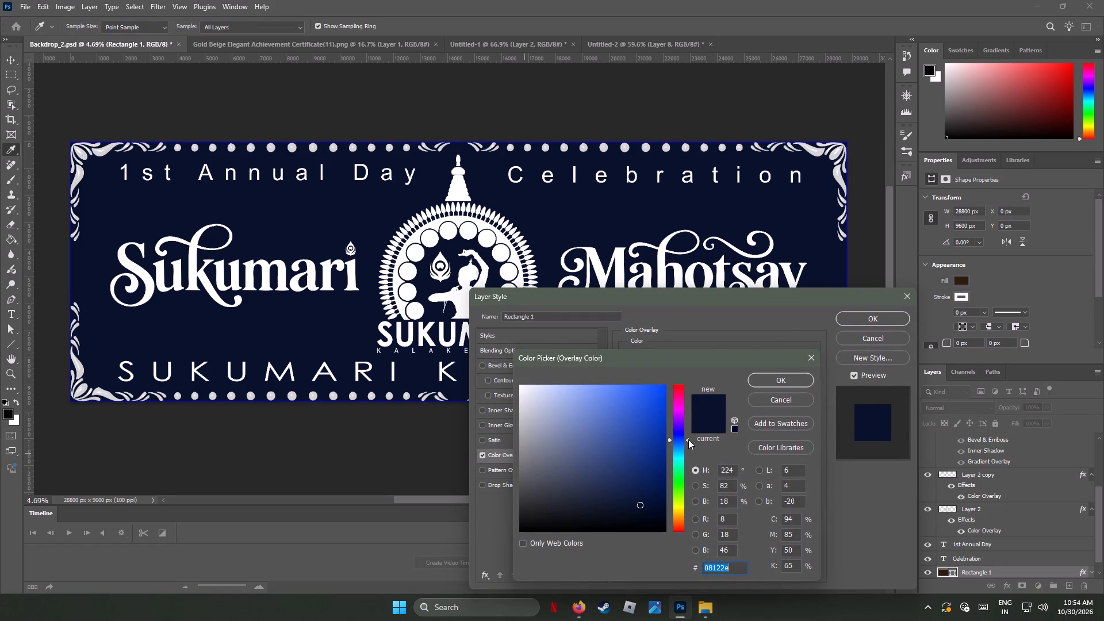
pyautogui.moveTo(688, 439); pyautogui.dragTo(691, 514)
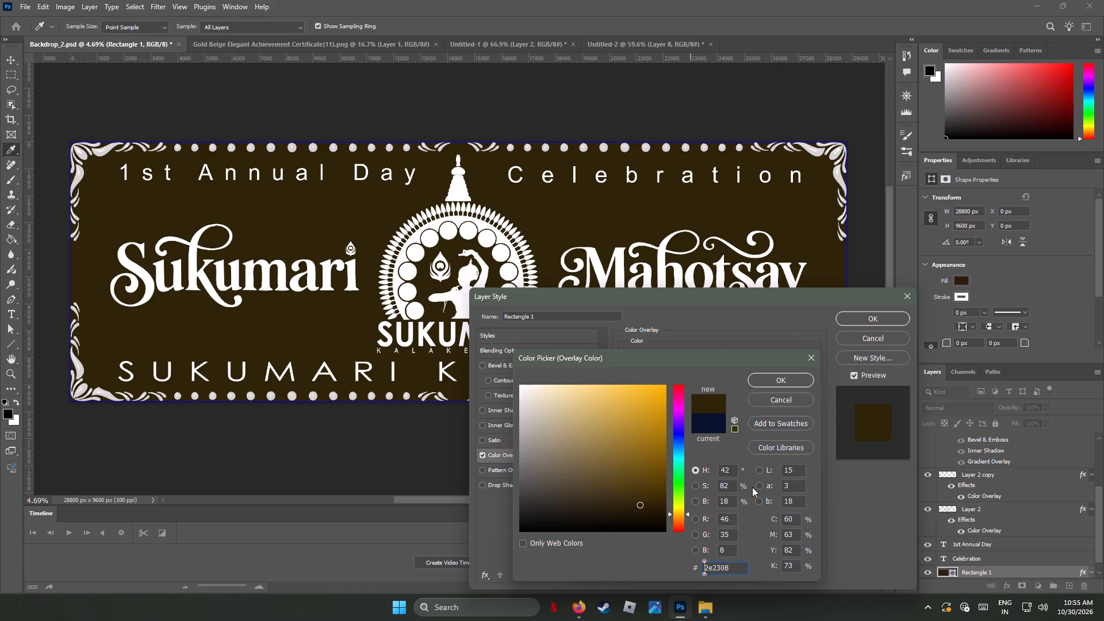
pyautogui.click(785, 378)
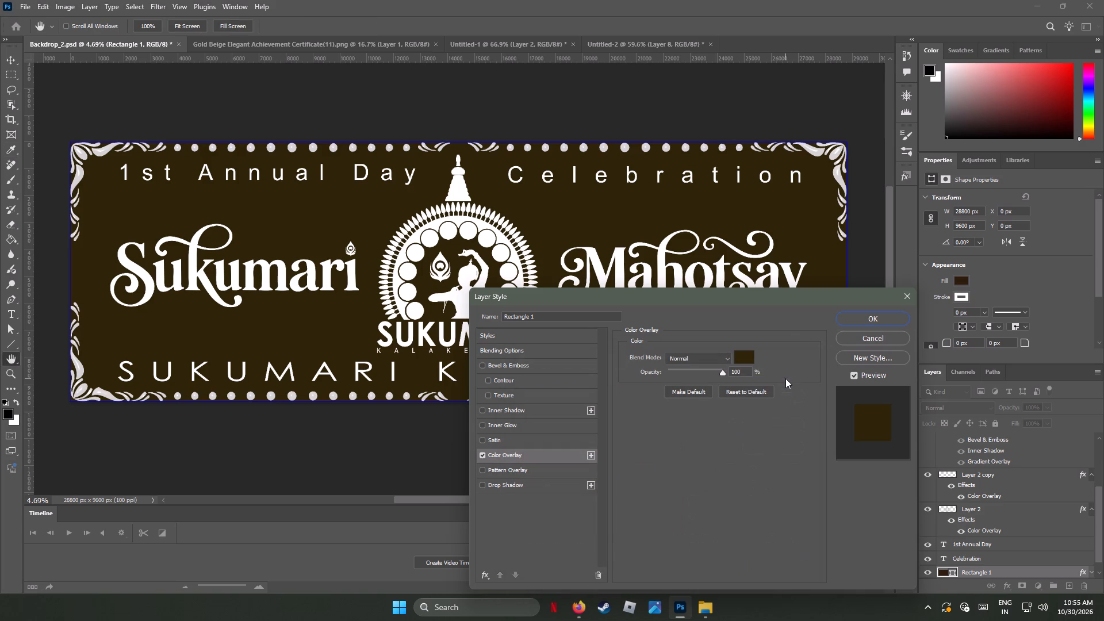
pyautogui.click(873, 319)
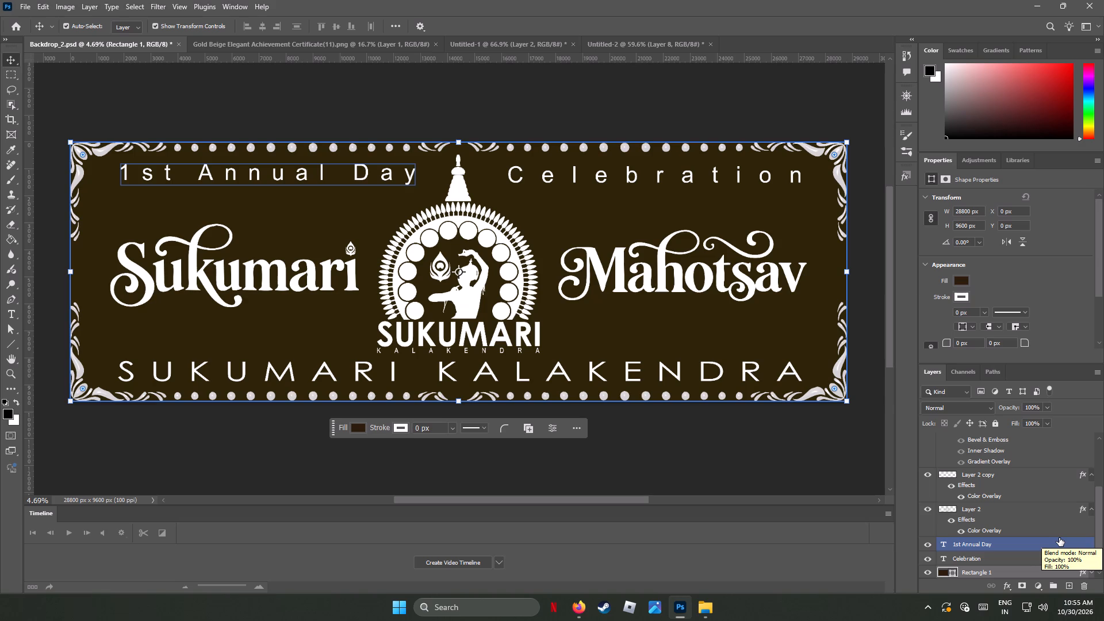
# Darken the background Rectangle 1's Color Overlay to the deeper brown 211906.
pyautogui.rightClick(1014, 572)
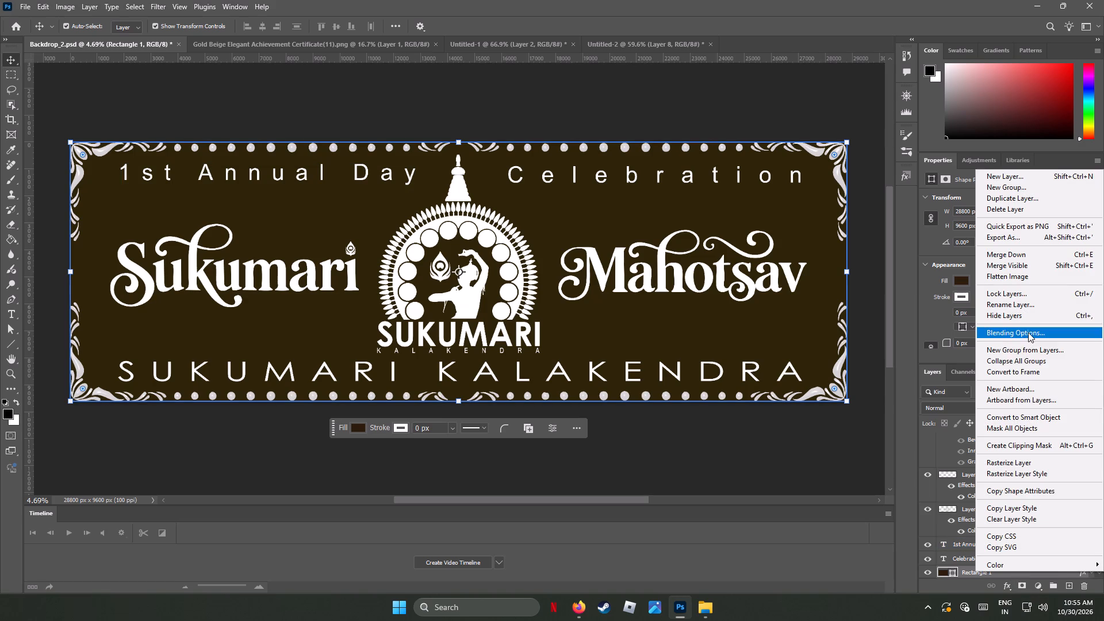
pyautogui.click(1028, 332)
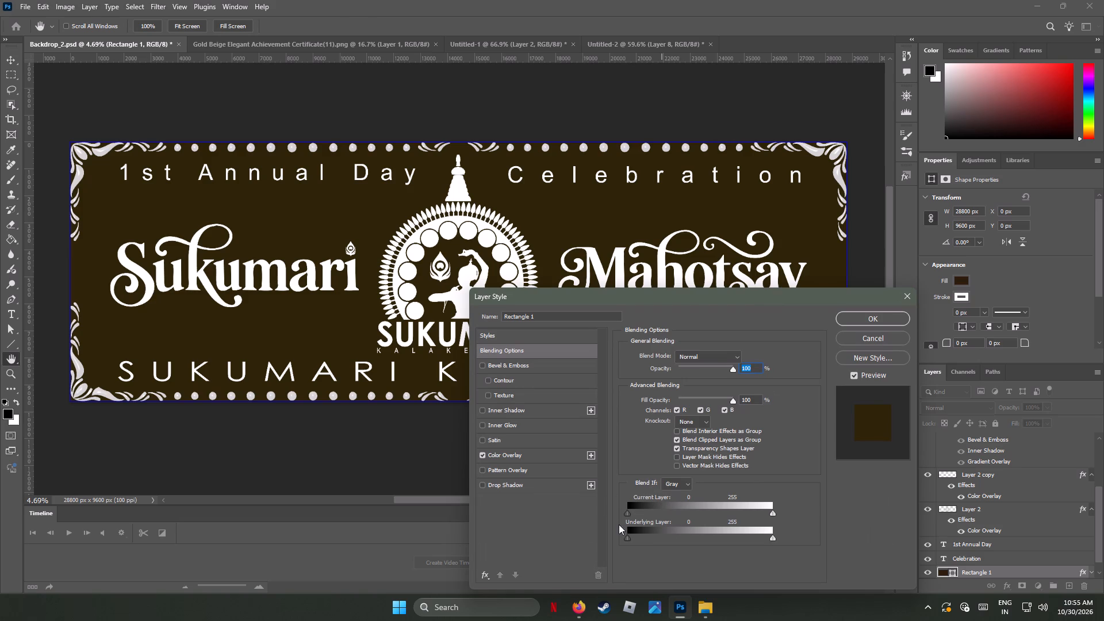
pyautogui.click(520, 456)
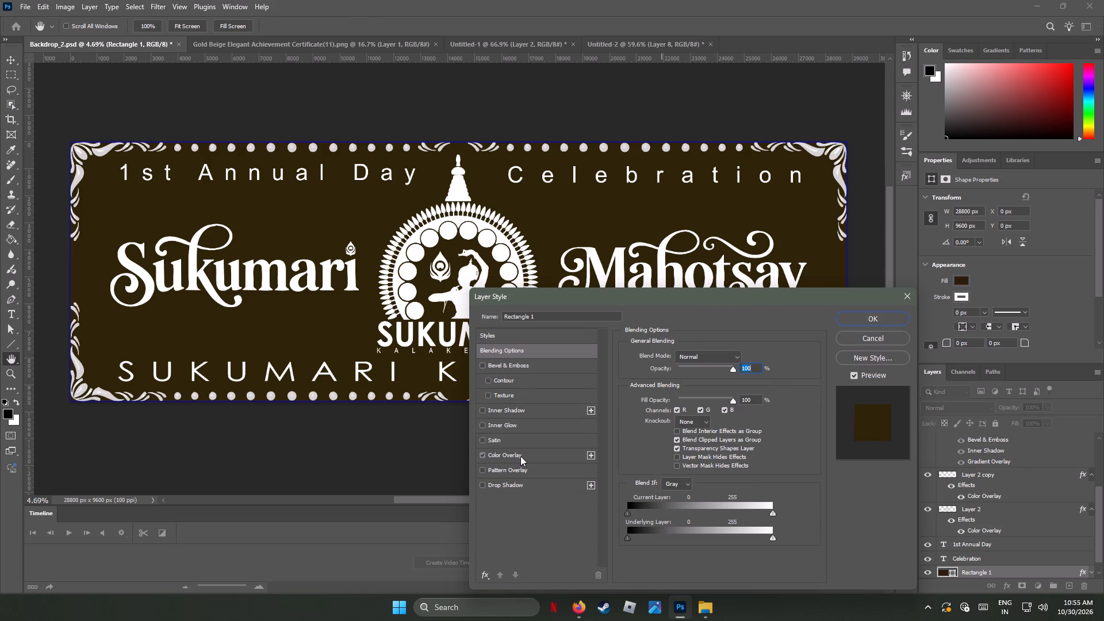
pyautogui.click(745, 355)
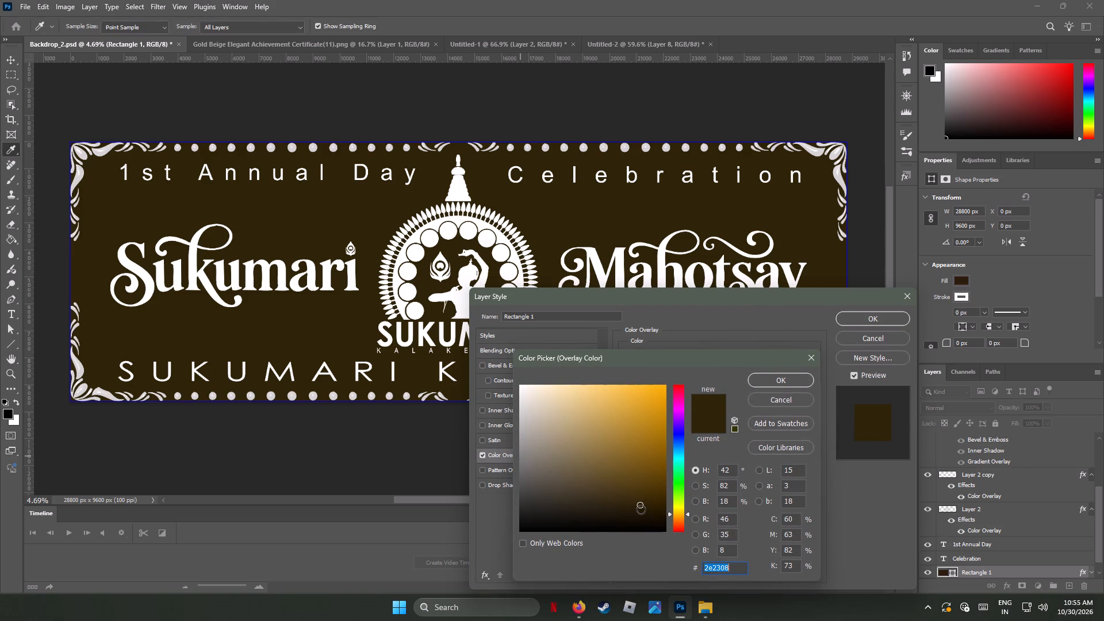
pyautogui.click(641, 509)
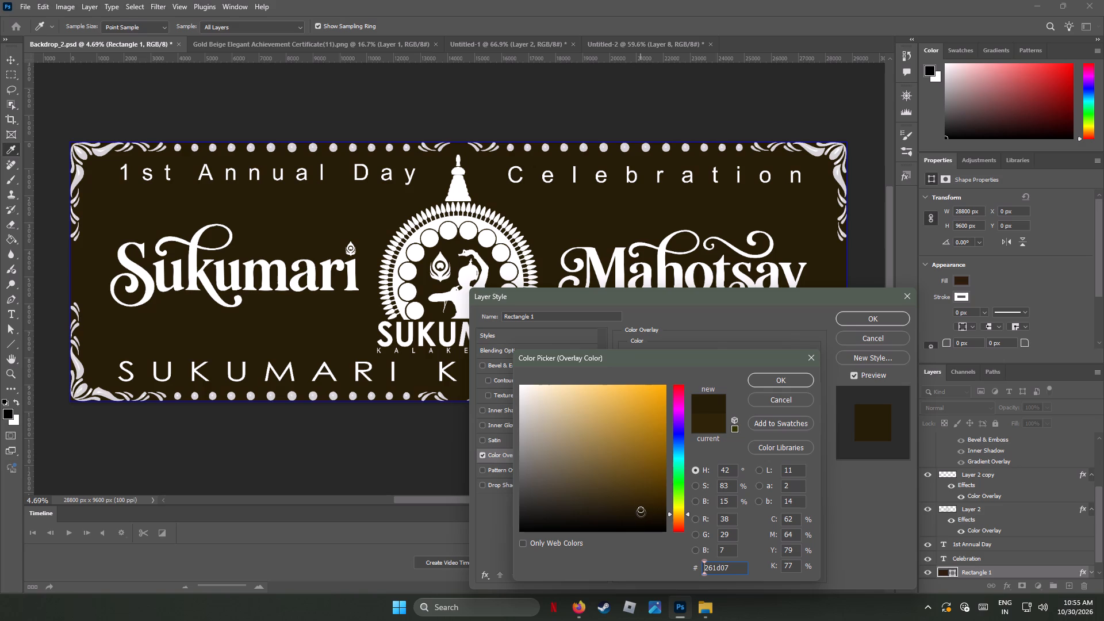
pyautogui.click(641, 512)
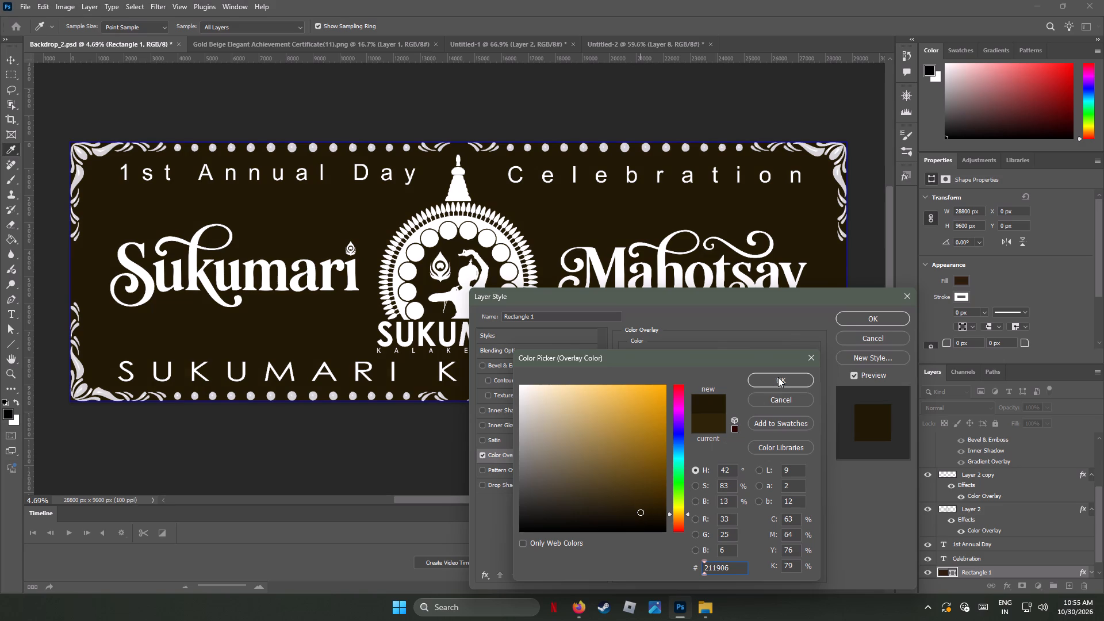
pyautogui.click(778, 377)
pyautogui.click(869, 319)
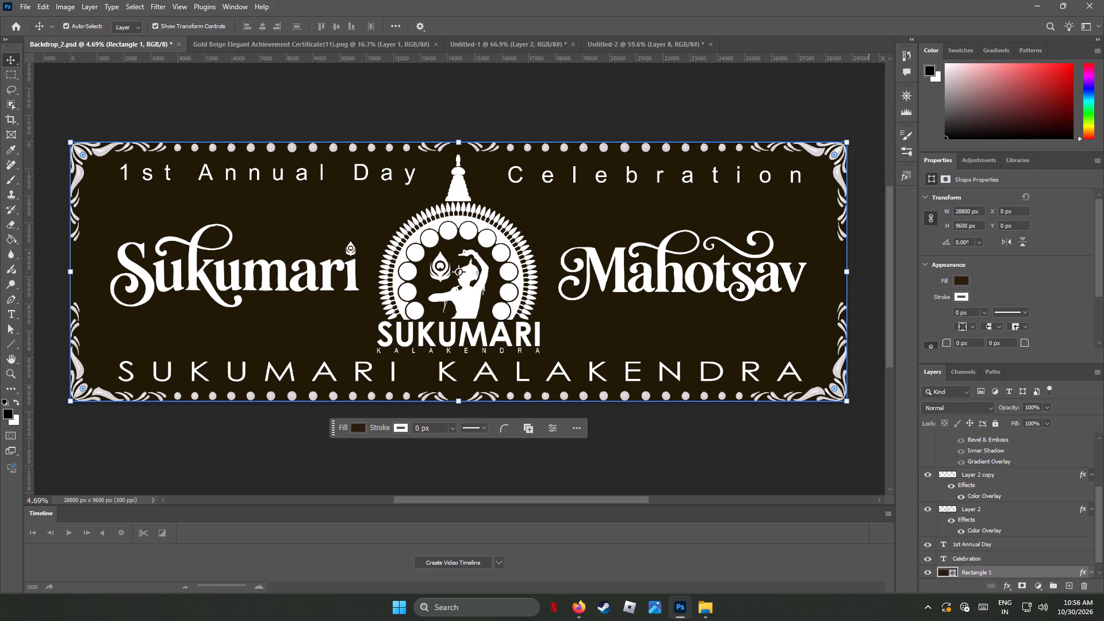
# Remove 1st from the upper heading so that the text reads Annual Day.
pyautogui.scroll(1, 827, 614)
pyautogui.click(258, 177)
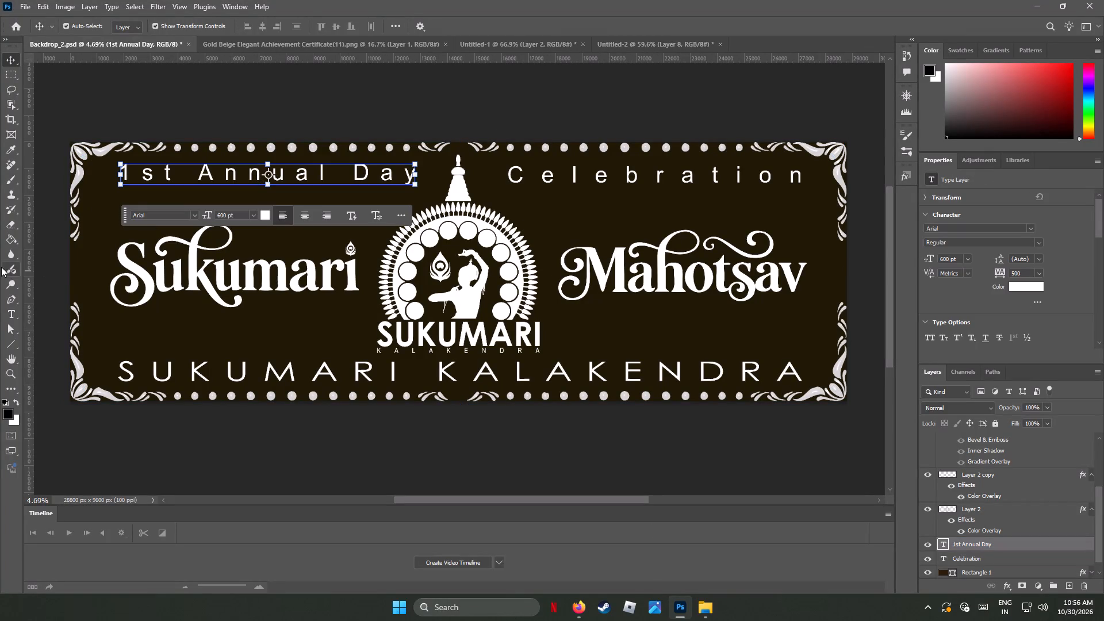
pyautogui.click(9, 315)
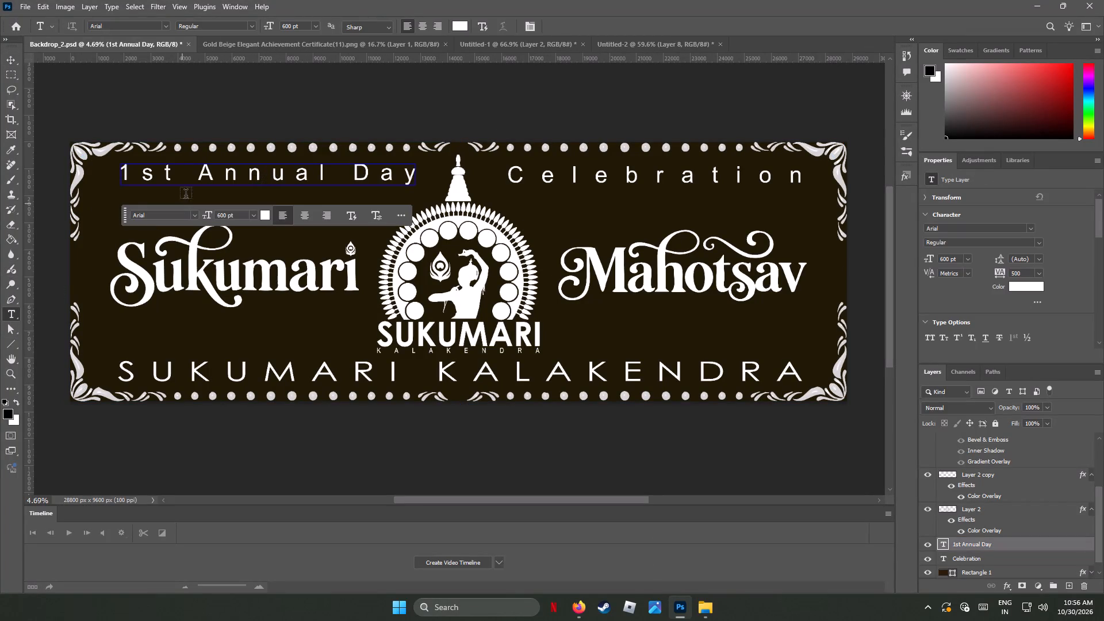
pyautogui.click(199, 175)
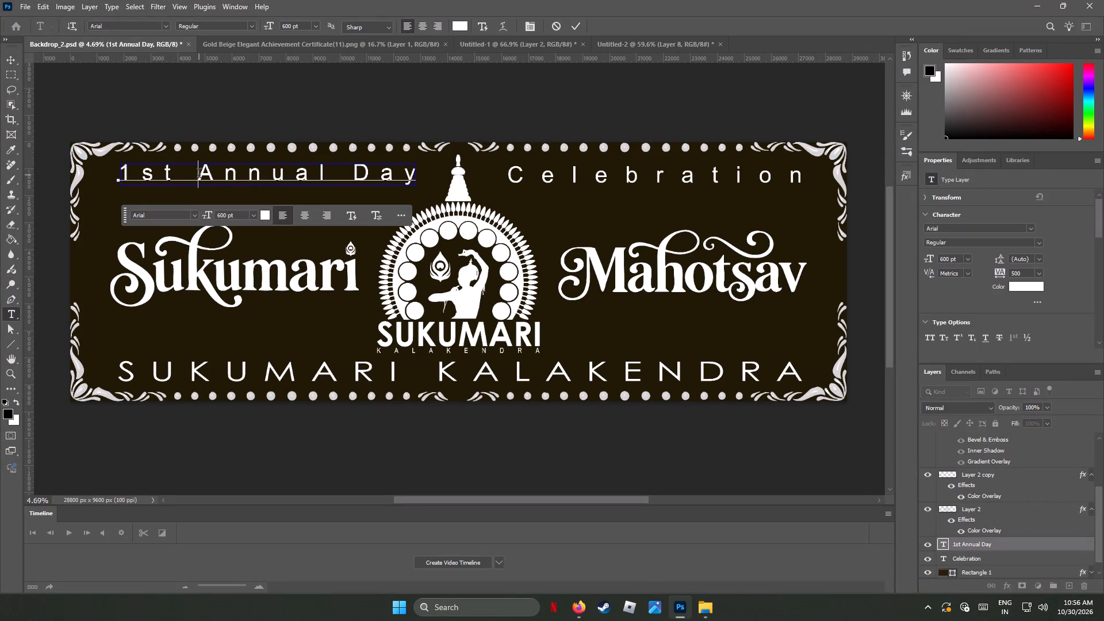
pyautogui.press('BackSpace')
pyautogui.press('BackSpace')
pyautogui.press('BackSpace')
pyautogui.press('BackSpace')
pyautogui.press('BackSpace')
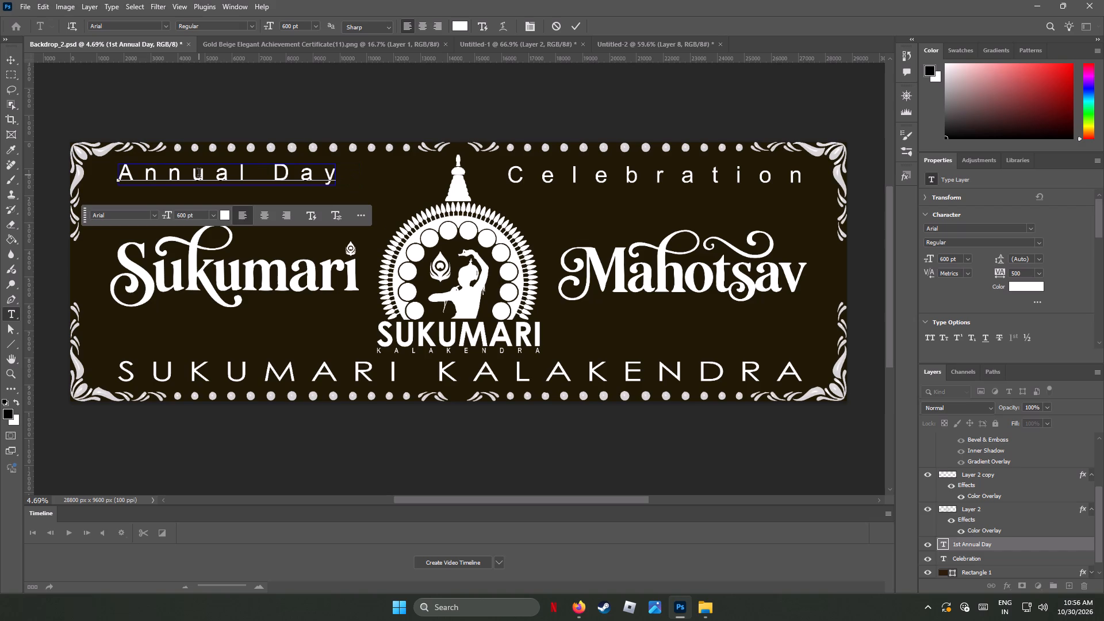
pyautogui.click(8, 57)
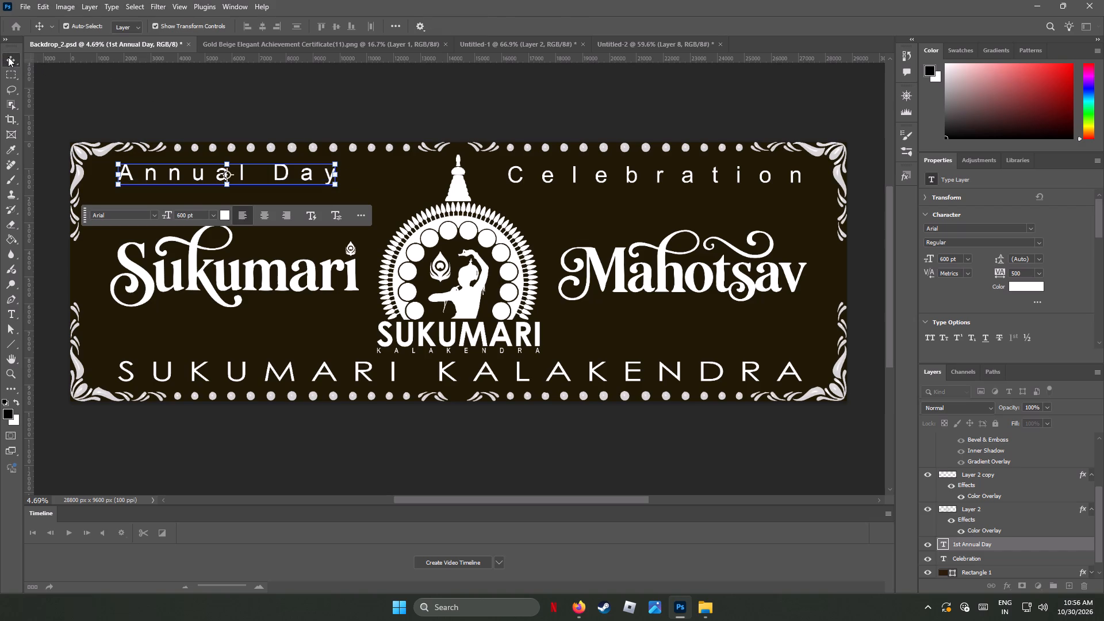
# Widen the Annual Day heading's letter tracking, trying 700 and 750 before settling on 800, and deselect the layers.
pyautogui.click(705, 181)
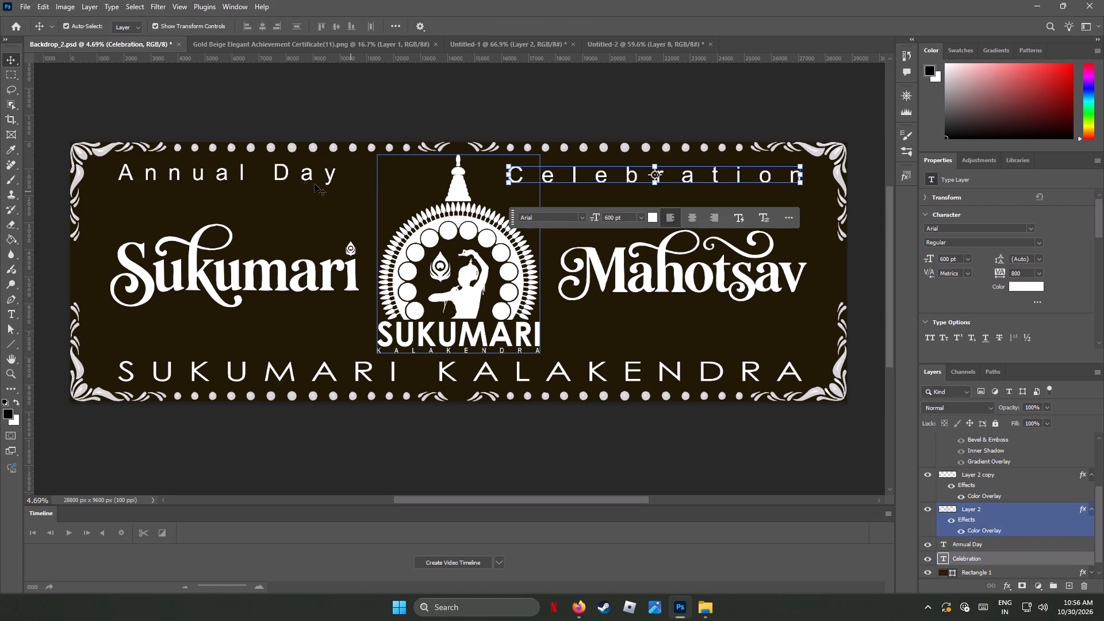
pyautogui.click(308, 175)
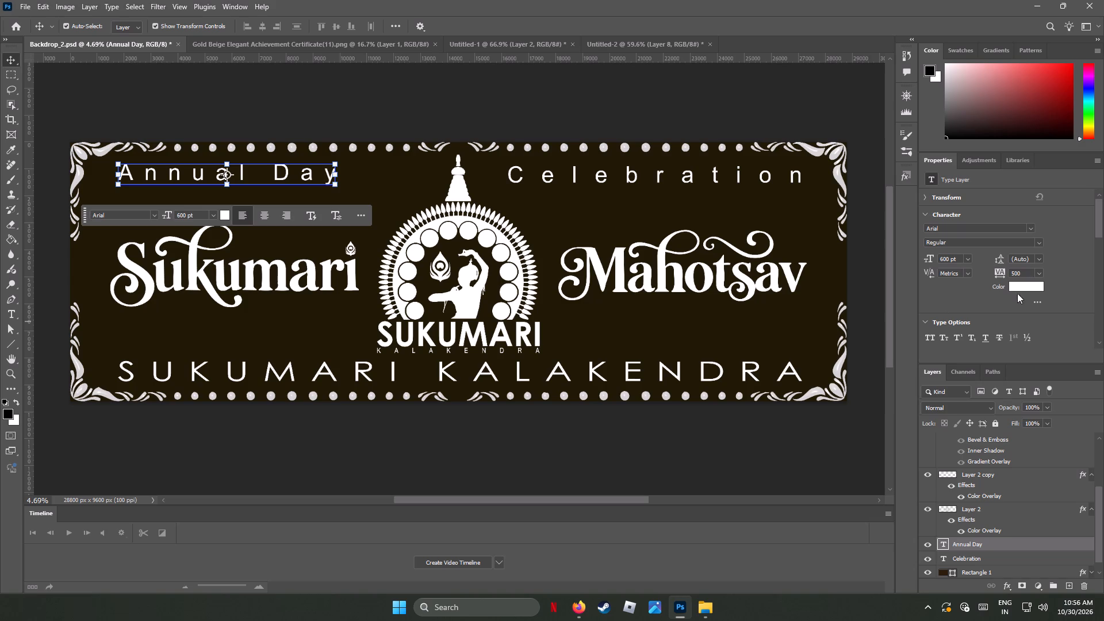
pyautogui.moveTo(1027, 273); pyautogui.dragTo(980, 271)
pyautogui.write('700')
pyautogui.press('Return')
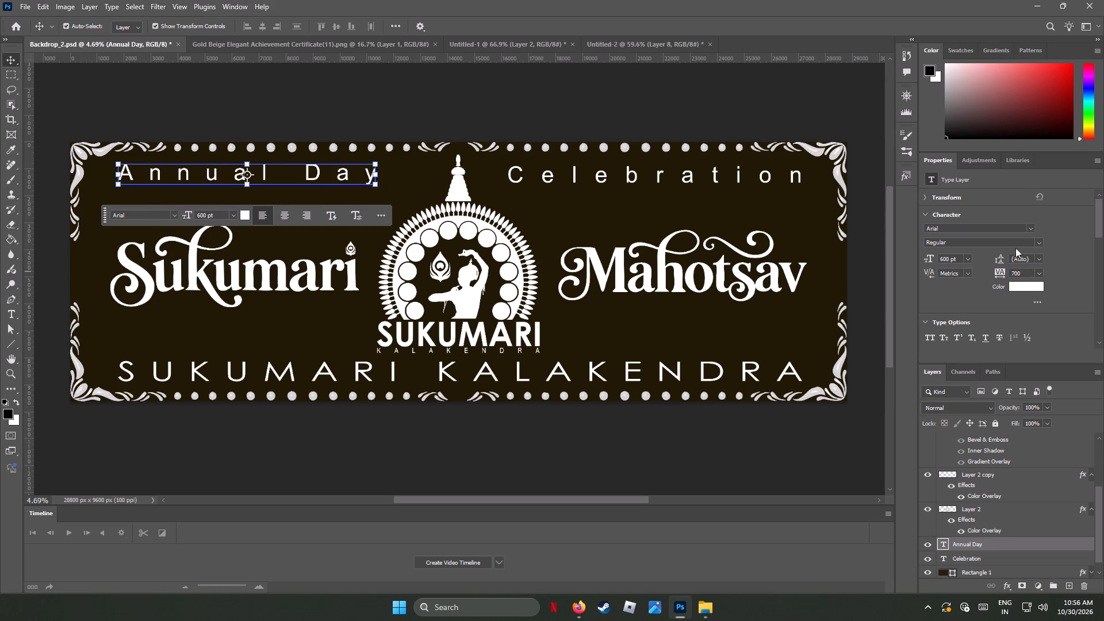
pyautogui.moveTo(1028, 272); pyautogui.dragTo(981, 277)
pyautogui.write('750')
pyautogui.press('Return')
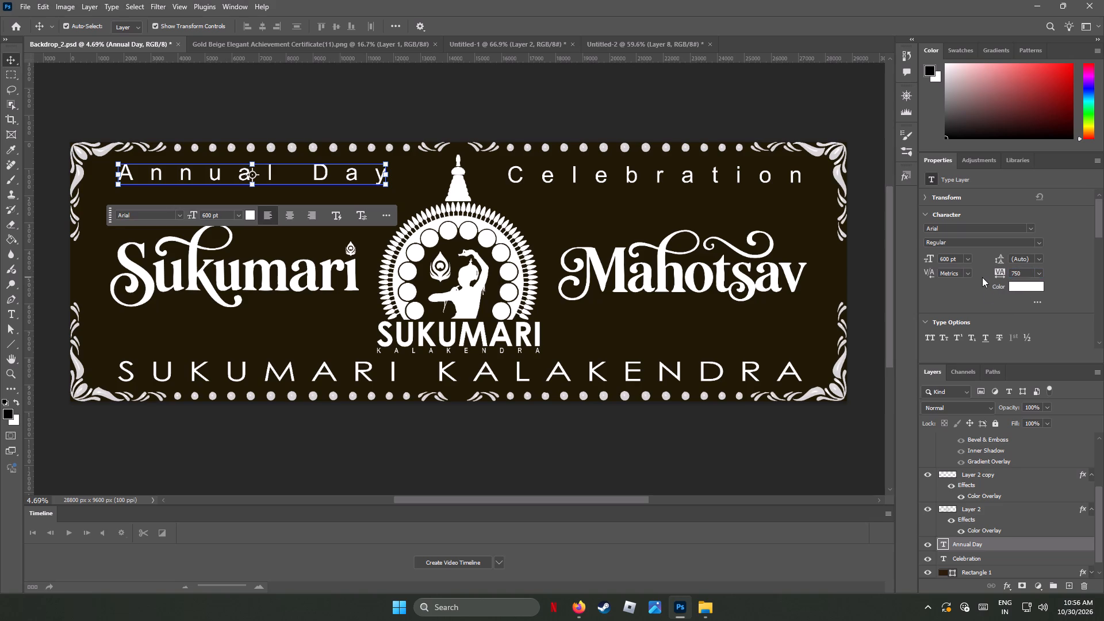
pyautogui.click(1030, 271)
pyautogui.moveTo(1029, 275); pyautogui.dragTo(972, 276)
pyautogui.write('800')
pyautogui.press('Return')
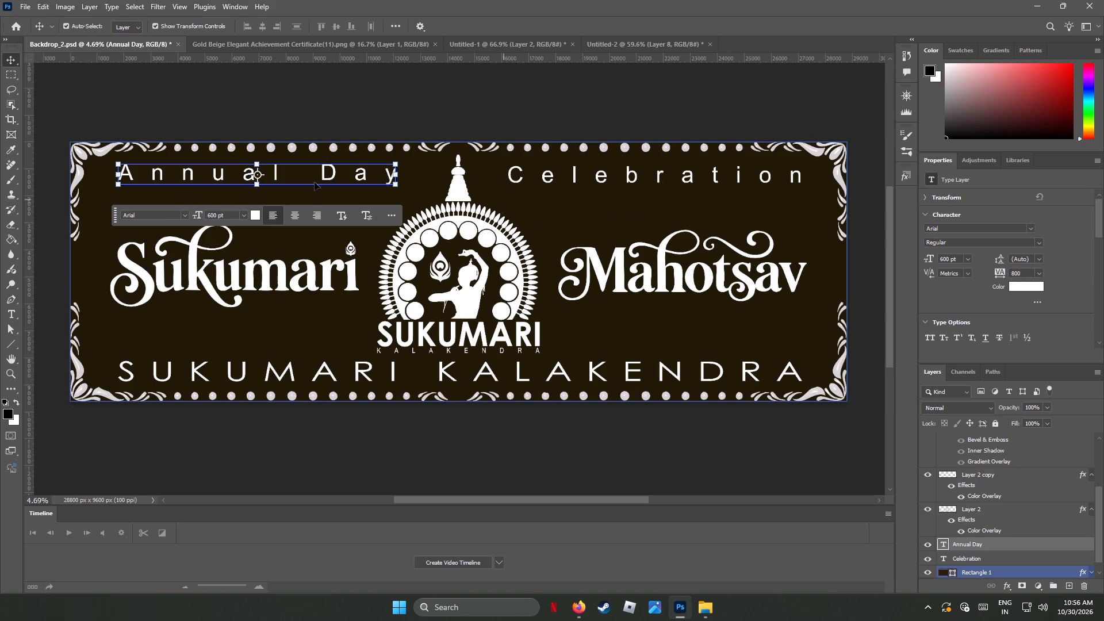
pyautogui.click(535, 203)
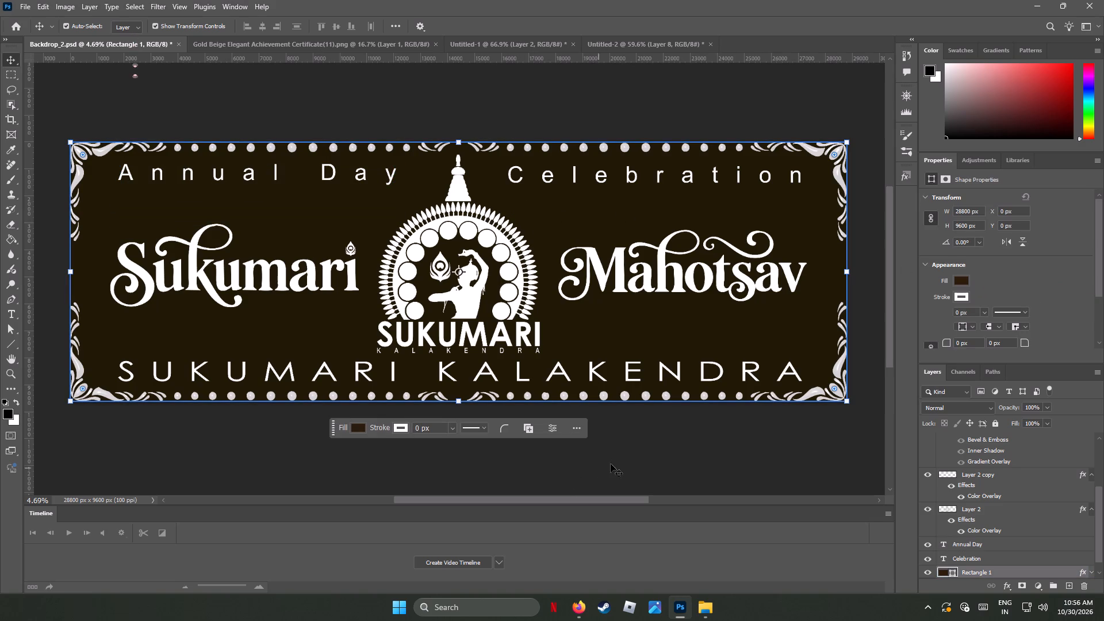
pyautogui.click(637, 456)
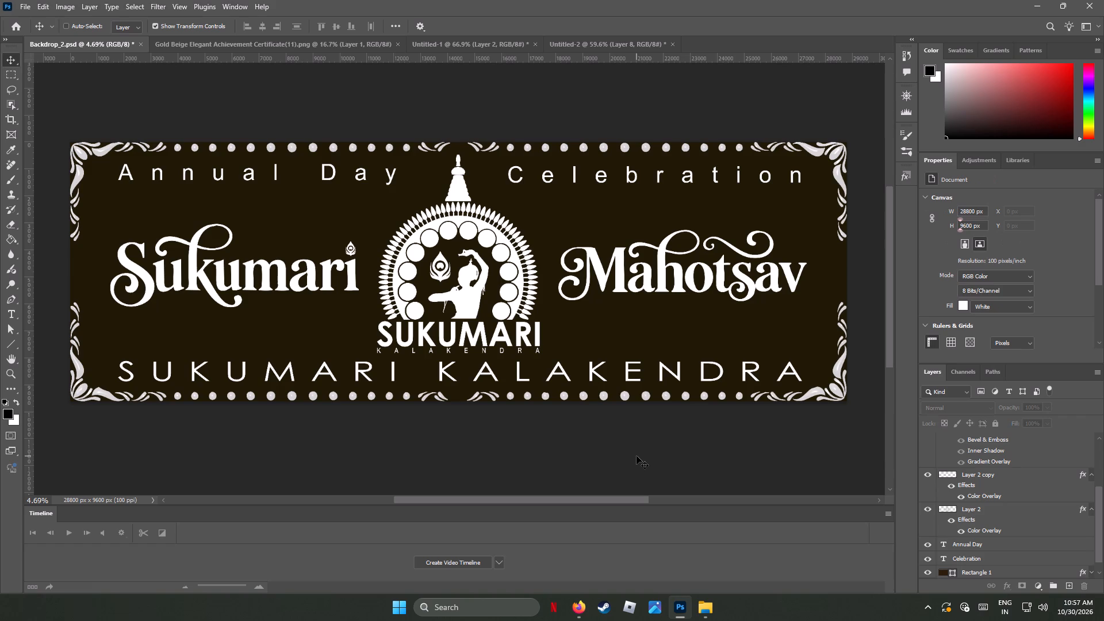
# Save the Backdrop_2.psd document.
pyautogui.hotkey('ctrl', 's')
pyautogui.hotkey('ctrl', 's')
pyautogui.hotkey('ctrl', 's')
pyautogui.hotkey('ctrl', 's')
pyautogui.hotkey('ctrl', 's')
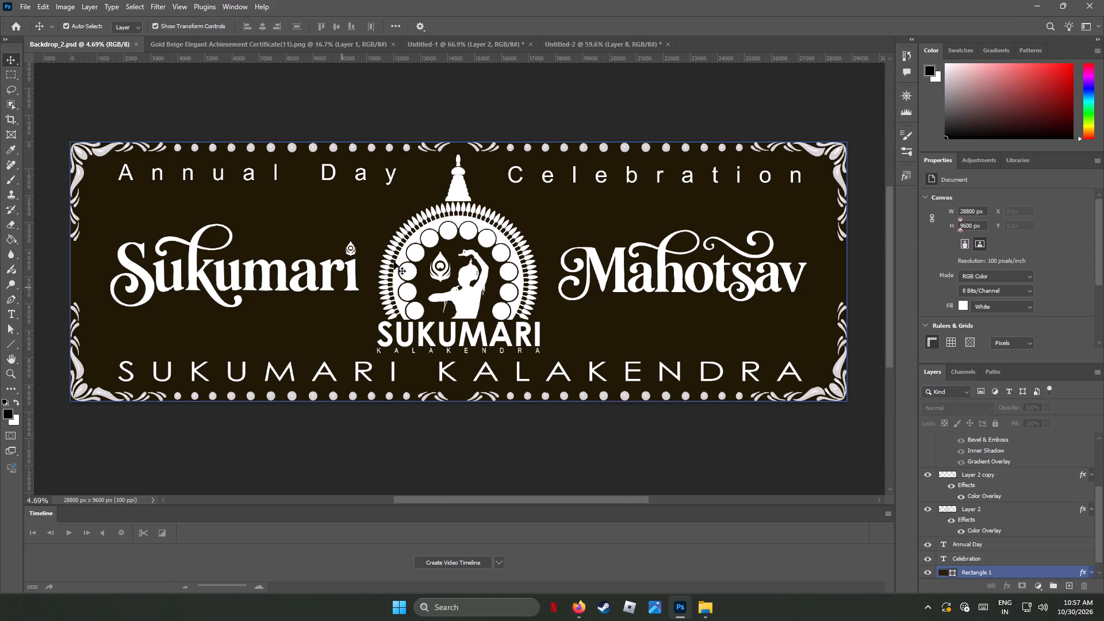
# Scale the central Sukumari Kalakendra logo down proportionally to about 81%, 4878 × 5945 px, keeping its bottom edge in place.
pyautogui.click(470, 232)
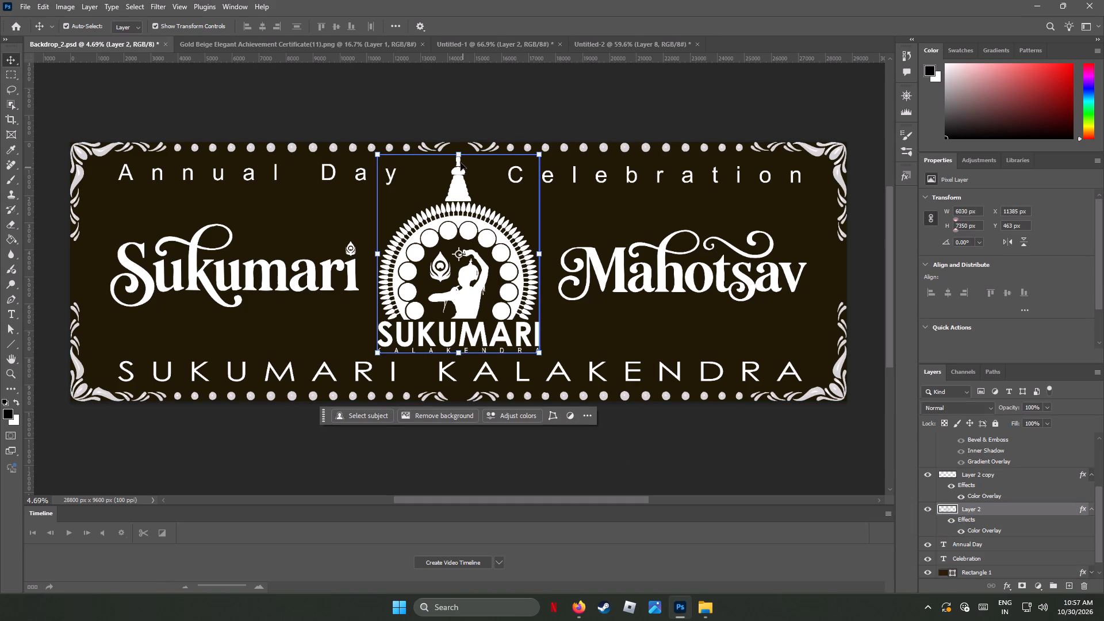
pyautogui.moveTo(461, 155); pyautogui.dragTo(459, 185)
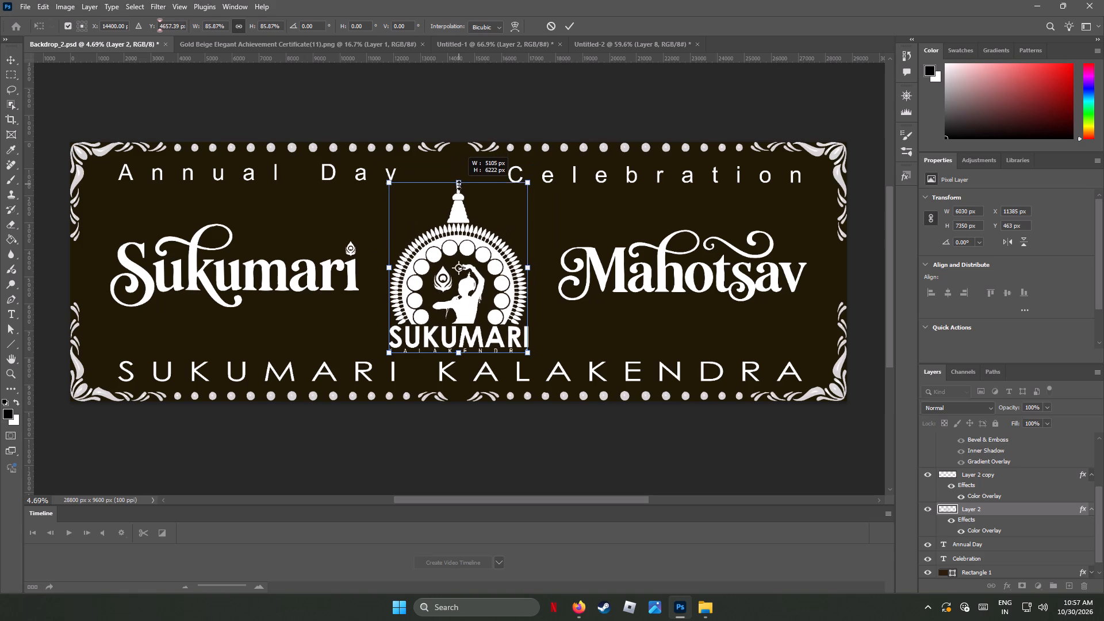
pyautogui.moveTo(459, 185); pyautogui.dragTo(463, 193)
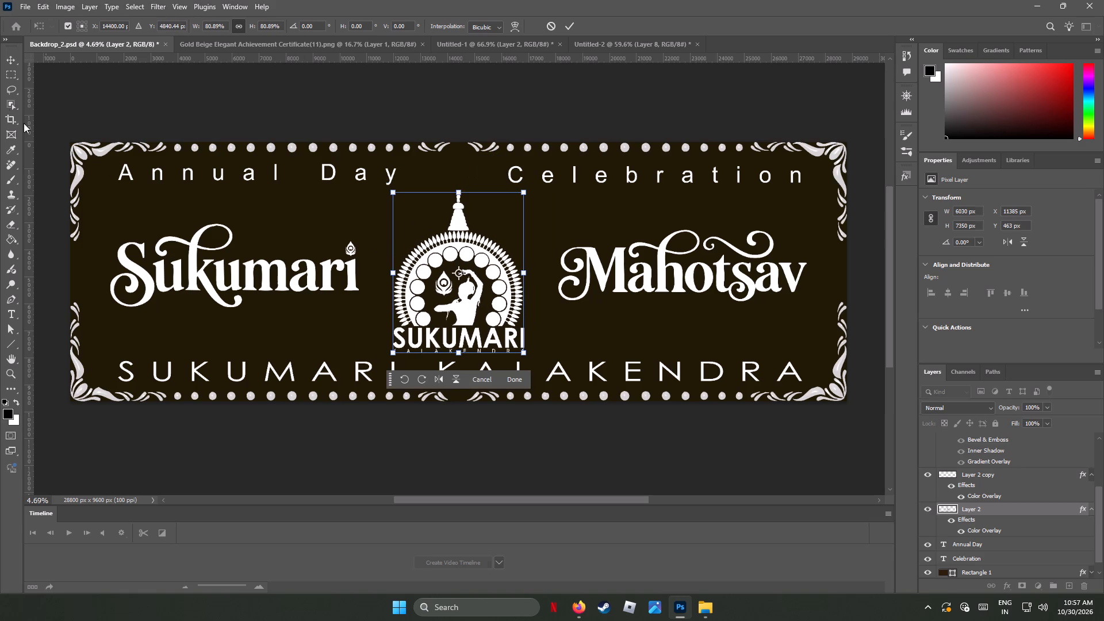
pyautogui.click(13, 60)
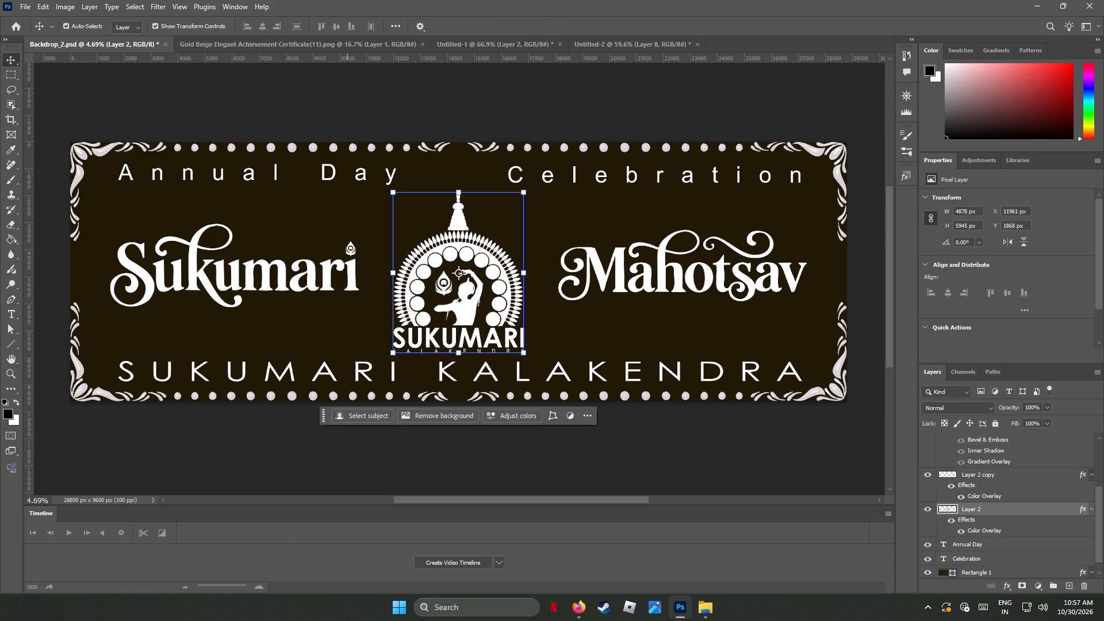
# Nudge the reduced logo straight up to a Y position of 1208 px, between Sukumari and Mahotsav.
pyautogui.press('Up')
pyautogui.press('Up')
pyautogui.press('Up')
pyautogui.press('Up')
pyautogui.press('Up')
pyautogui.press('Up')
pyautogui.press('Up')
pyautogui.press('Up')
pyautogui.press('Up')
pyautogui.press('Up')
pyautogui.press('Up')
pyautogui.press('Up')
pyautogui.press('Up')
pyautogui.press('Up')
pyautogui.press('Up')
pyautogui.press('Up')
pyautogui.press('Up')
pyautogui.press('Up')
pyautogui.press('Up')
pyautogui.press('Up')
pyautogui.press('Up')
pyautogui.press('Up')
pyautogui.press('Up')
pyautogui.press('Up')
pyautogui.press('Up')
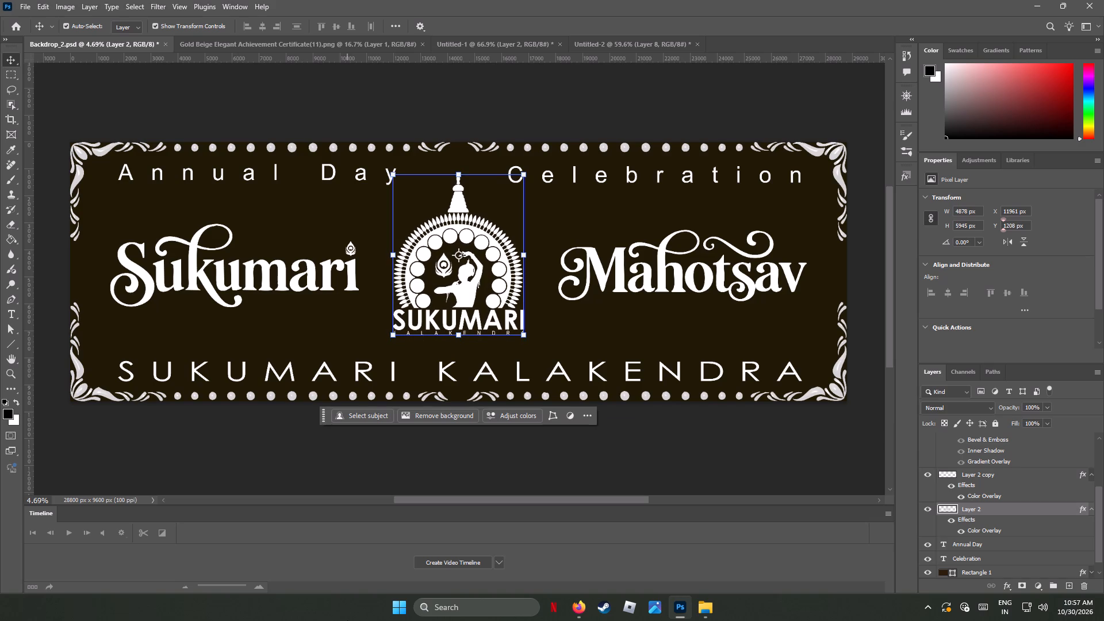
pyautogui.click(343, 331)
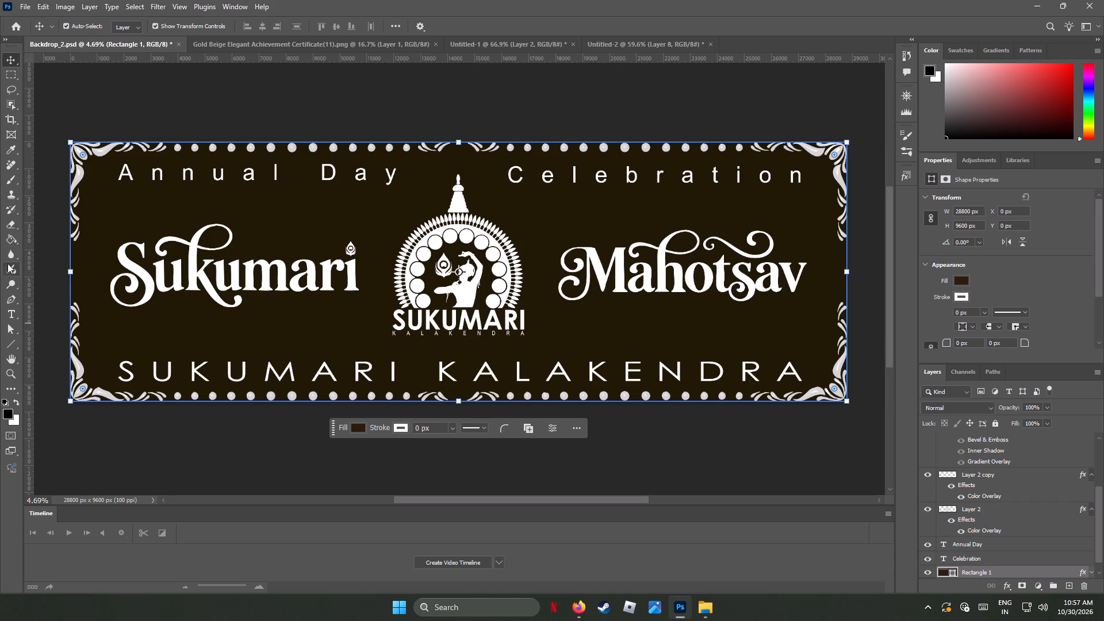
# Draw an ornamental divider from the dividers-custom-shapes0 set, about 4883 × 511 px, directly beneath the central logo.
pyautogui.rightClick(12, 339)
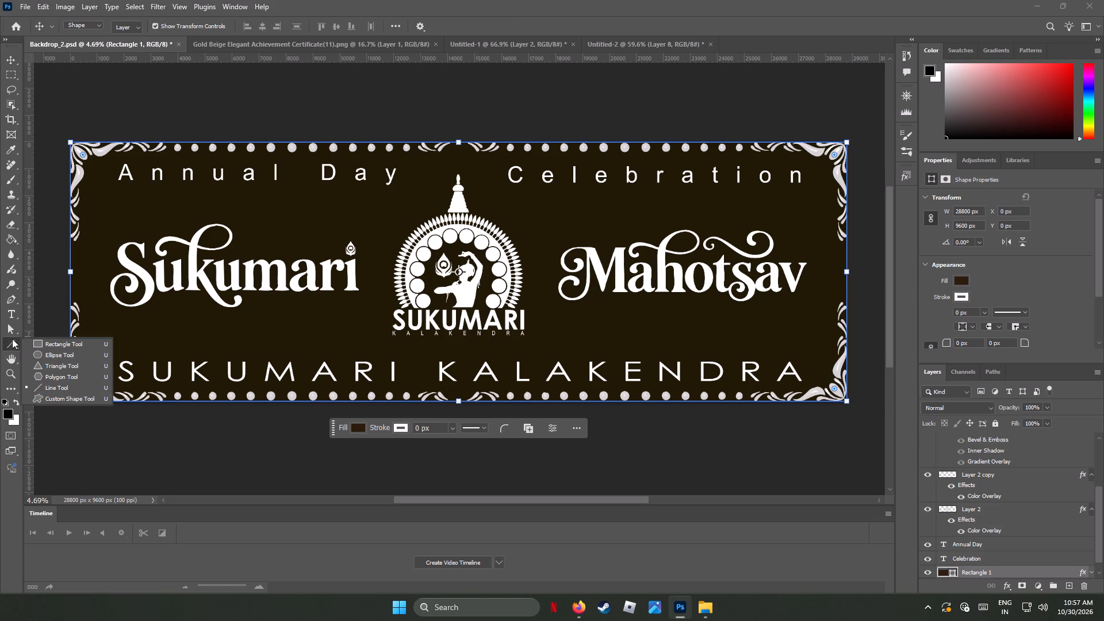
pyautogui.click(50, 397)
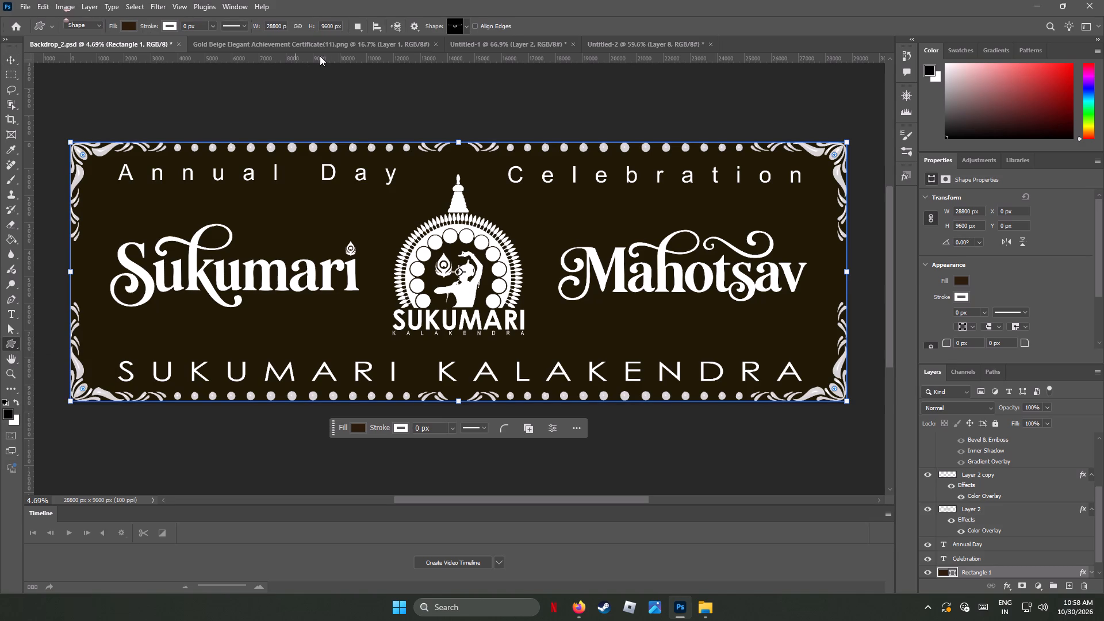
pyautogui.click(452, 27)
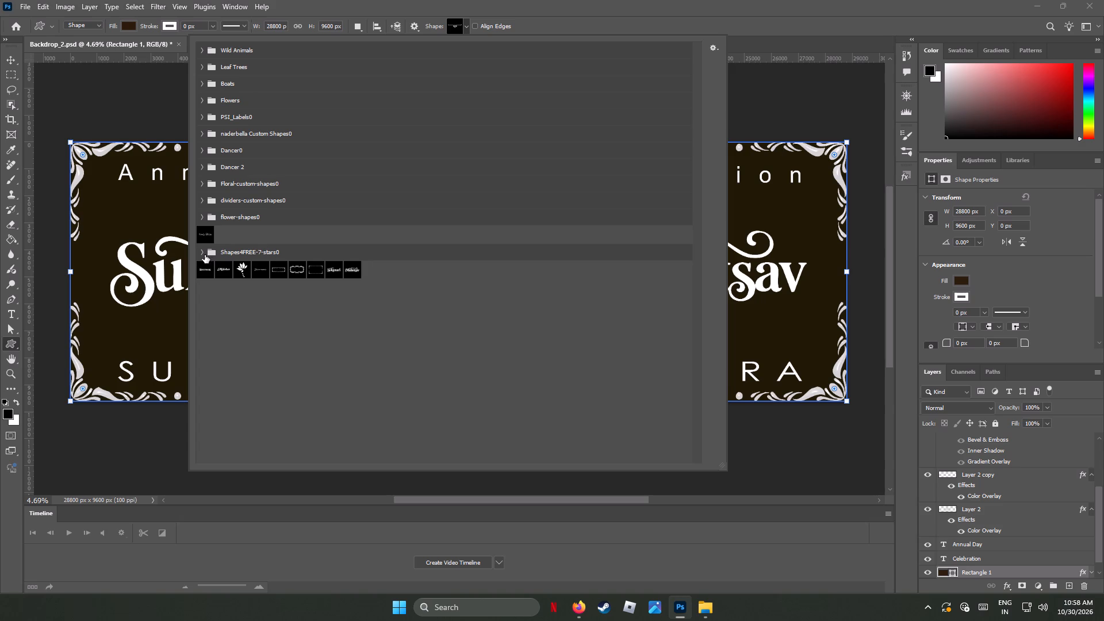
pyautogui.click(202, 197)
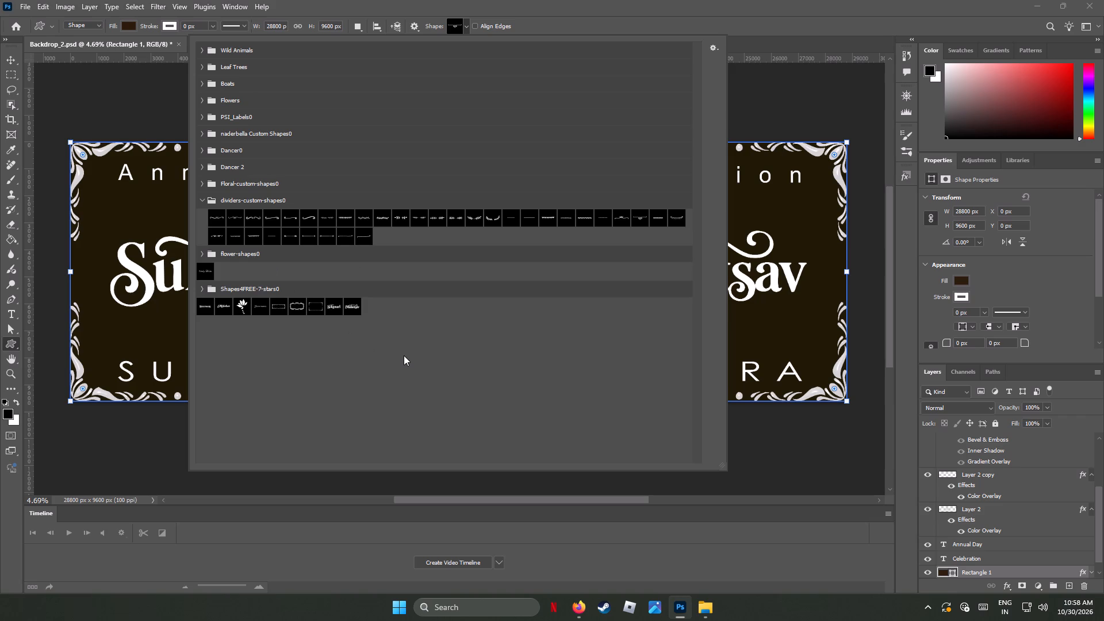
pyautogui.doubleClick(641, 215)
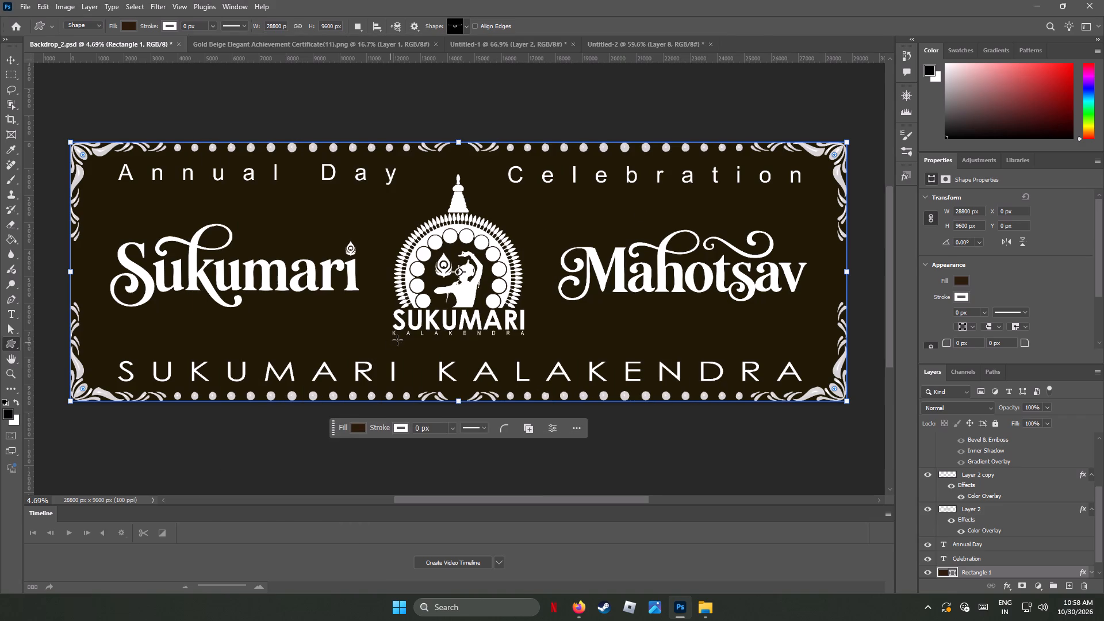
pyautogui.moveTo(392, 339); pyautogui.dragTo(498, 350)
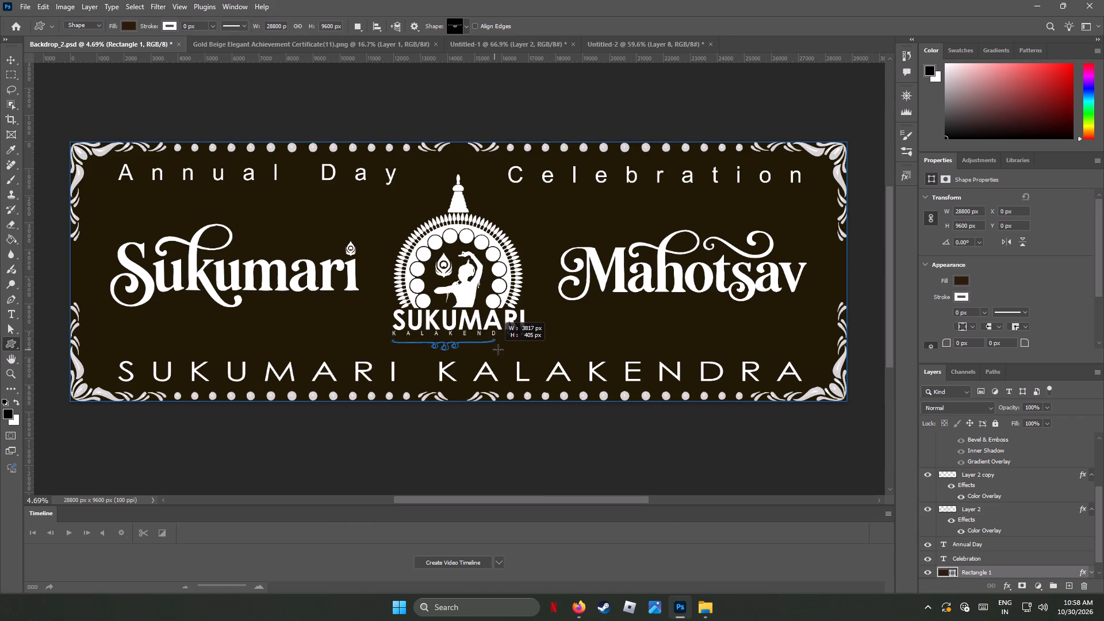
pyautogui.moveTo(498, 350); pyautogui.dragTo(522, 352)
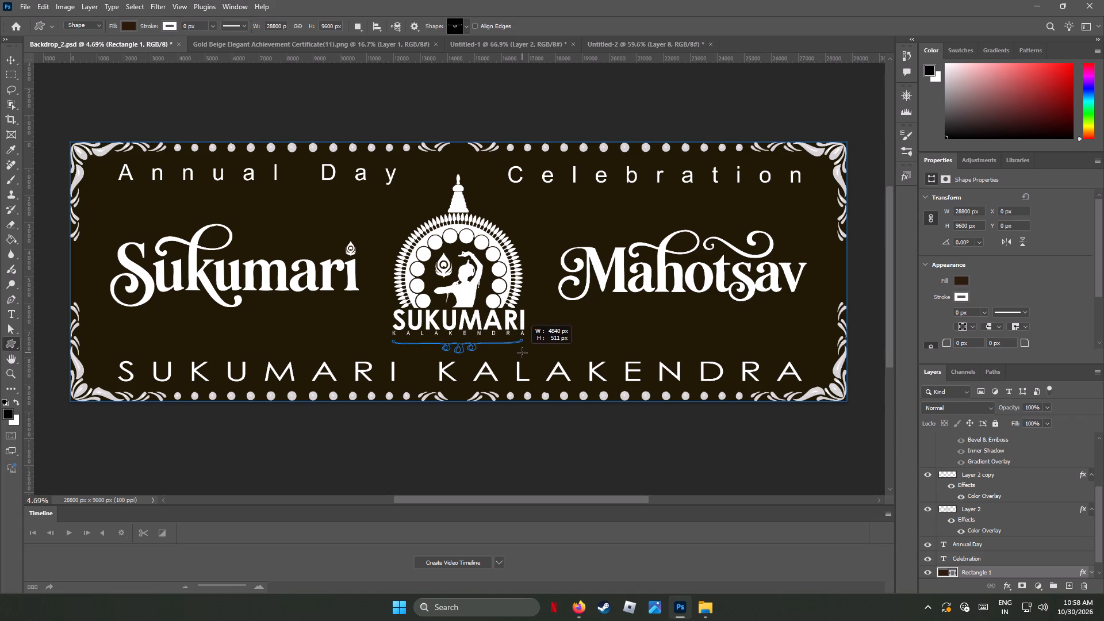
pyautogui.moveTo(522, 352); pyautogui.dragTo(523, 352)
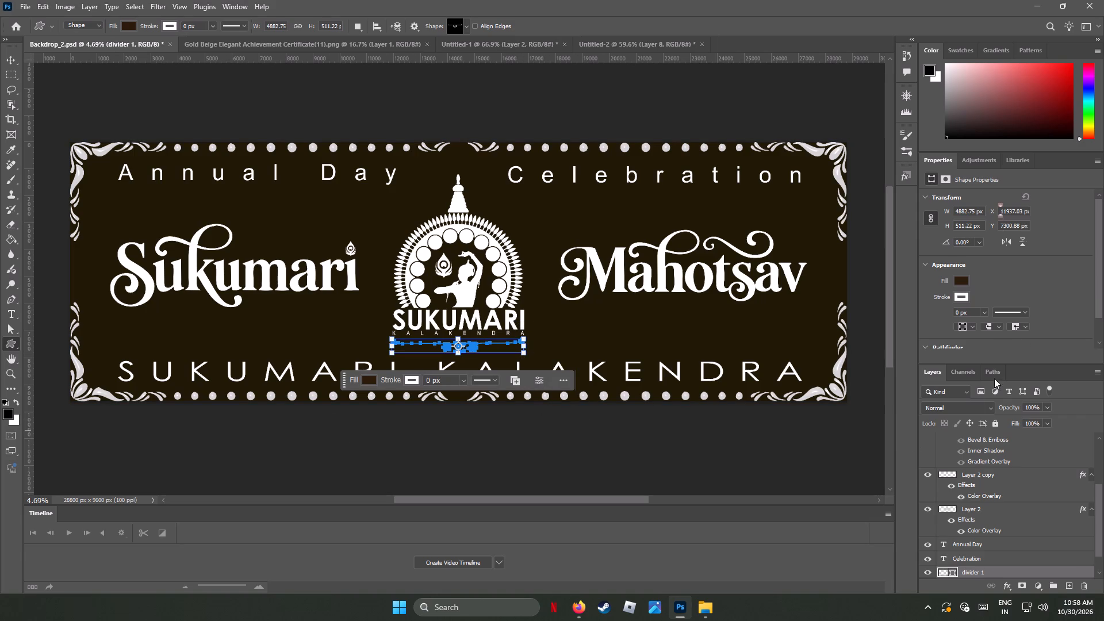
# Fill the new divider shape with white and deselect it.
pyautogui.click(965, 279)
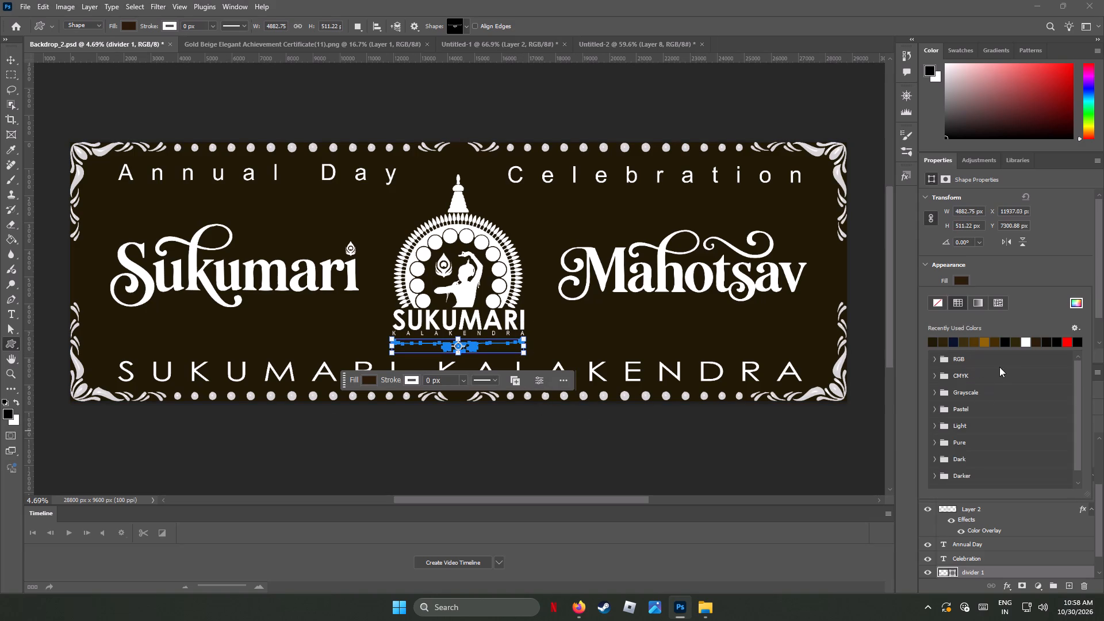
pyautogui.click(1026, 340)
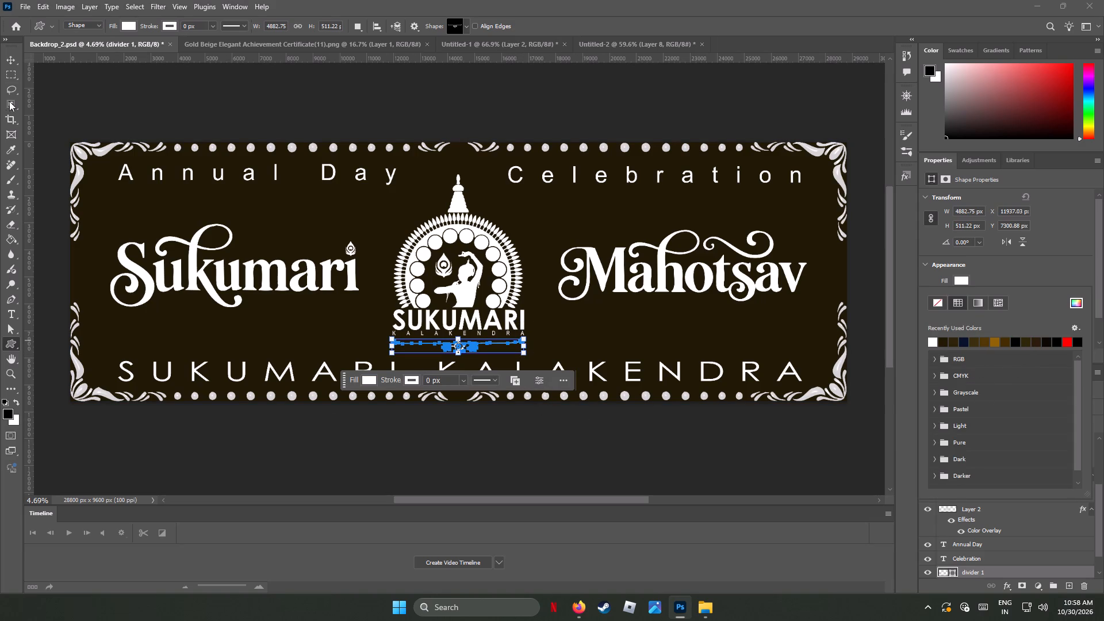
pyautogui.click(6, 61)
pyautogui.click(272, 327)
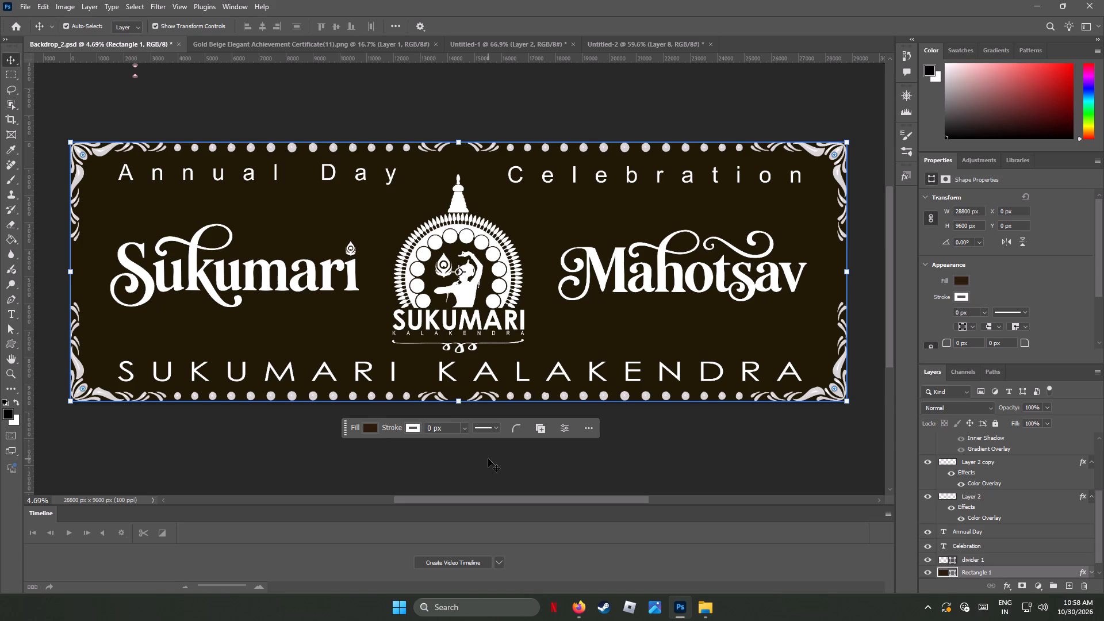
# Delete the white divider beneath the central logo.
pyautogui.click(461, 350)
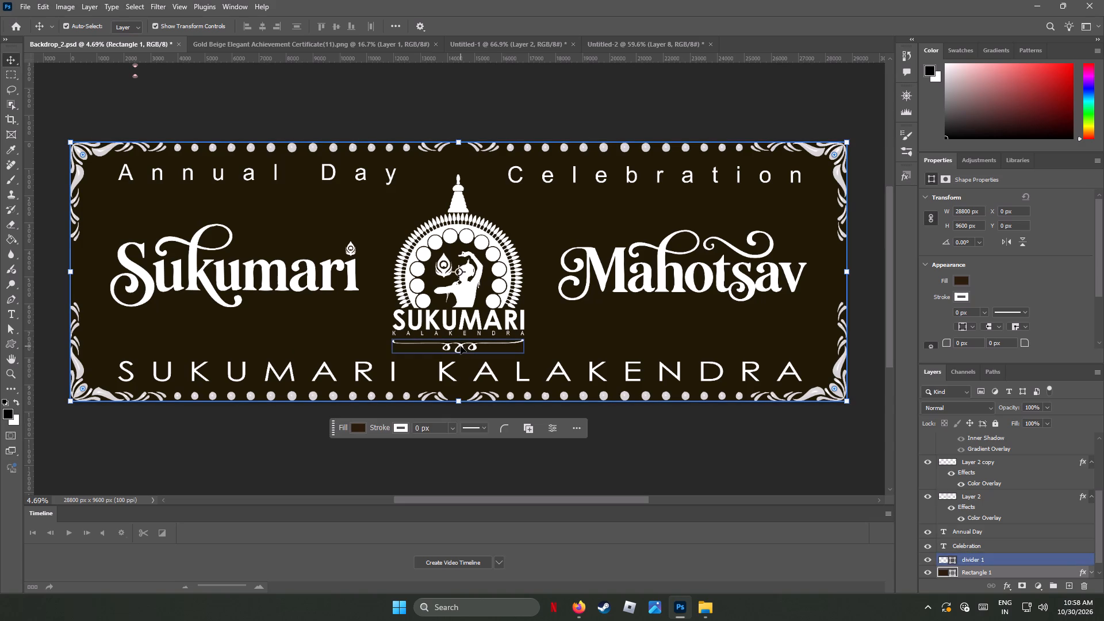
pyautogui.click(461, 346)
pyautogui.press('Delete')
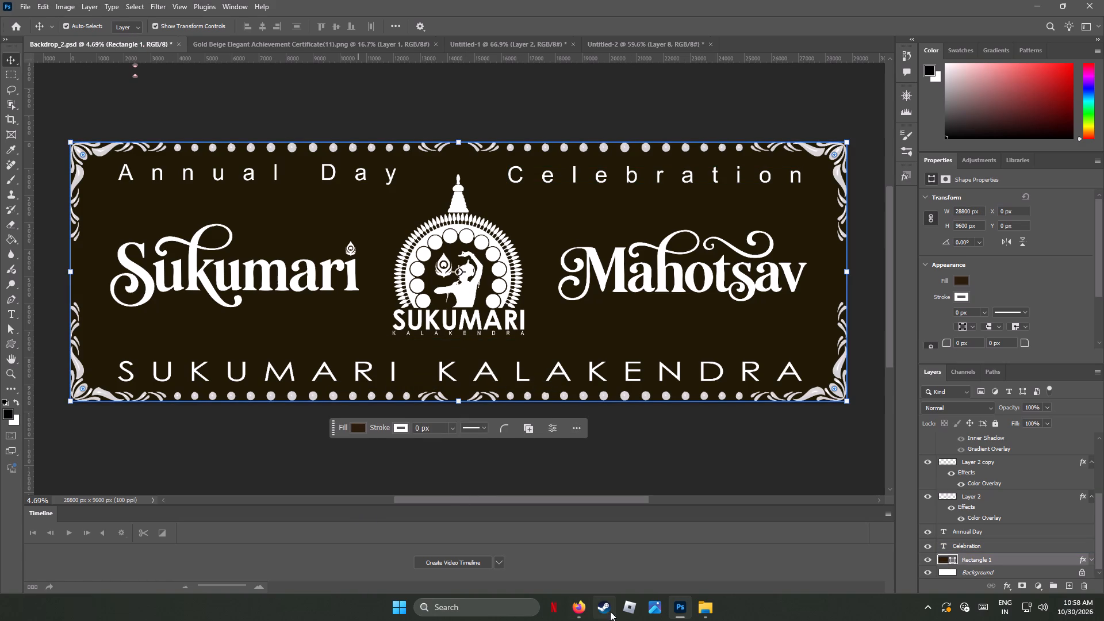
# Switch to Firefox, check the generated stage backdrop in ChatGPT, and close its enlarged preview.
pyautogui.click(578, 608)
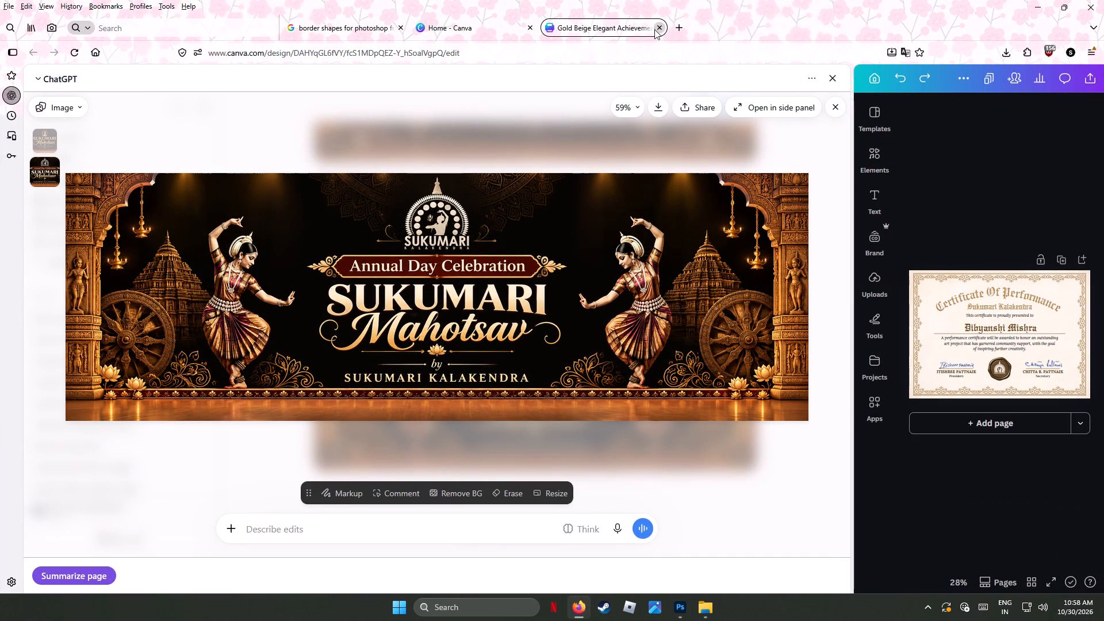
pyautogui.click(837, 102)
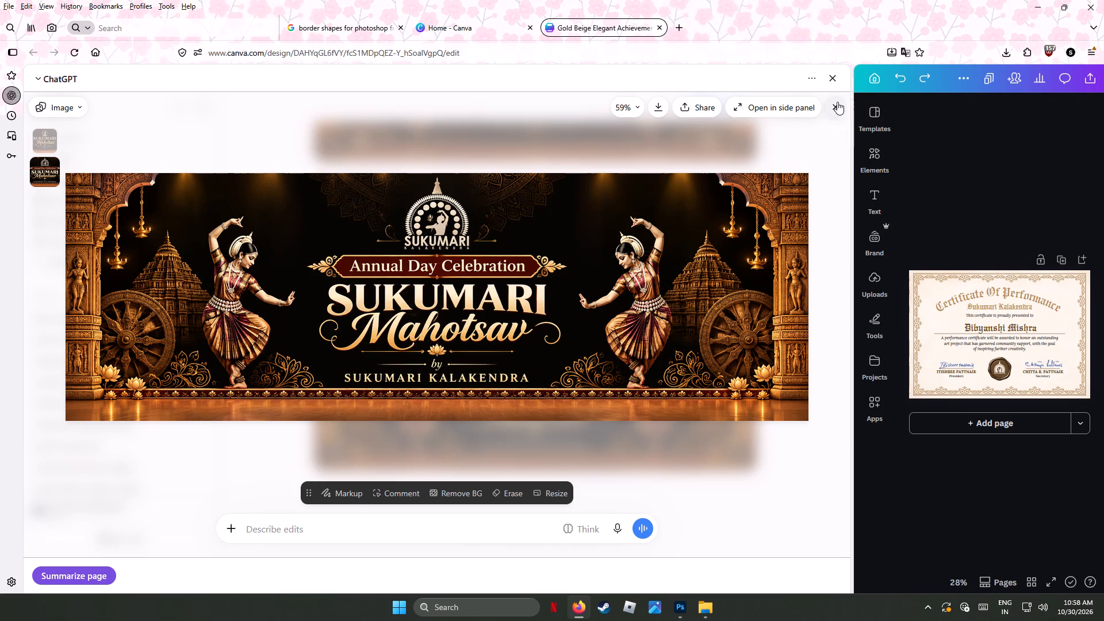
pyautogui.click(1038, 0)
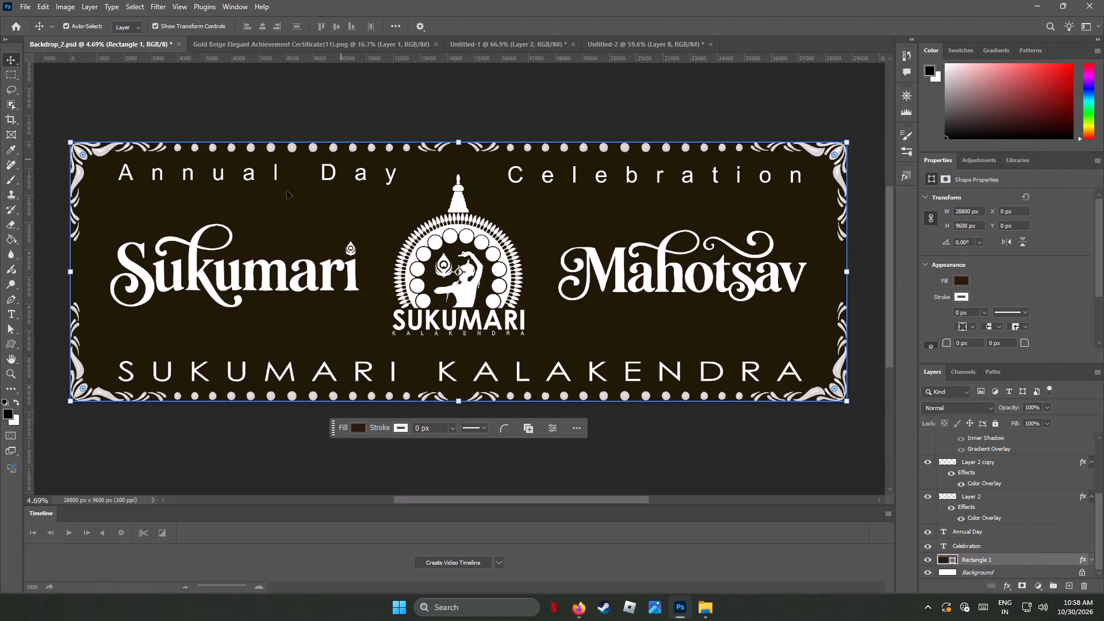
# Refresh the Downloads folder in File Explorer and view Sukumari Mahotsav_ An Odissi Celebration.png, closing the image after checking it.
pyautogui.click(704, 613)
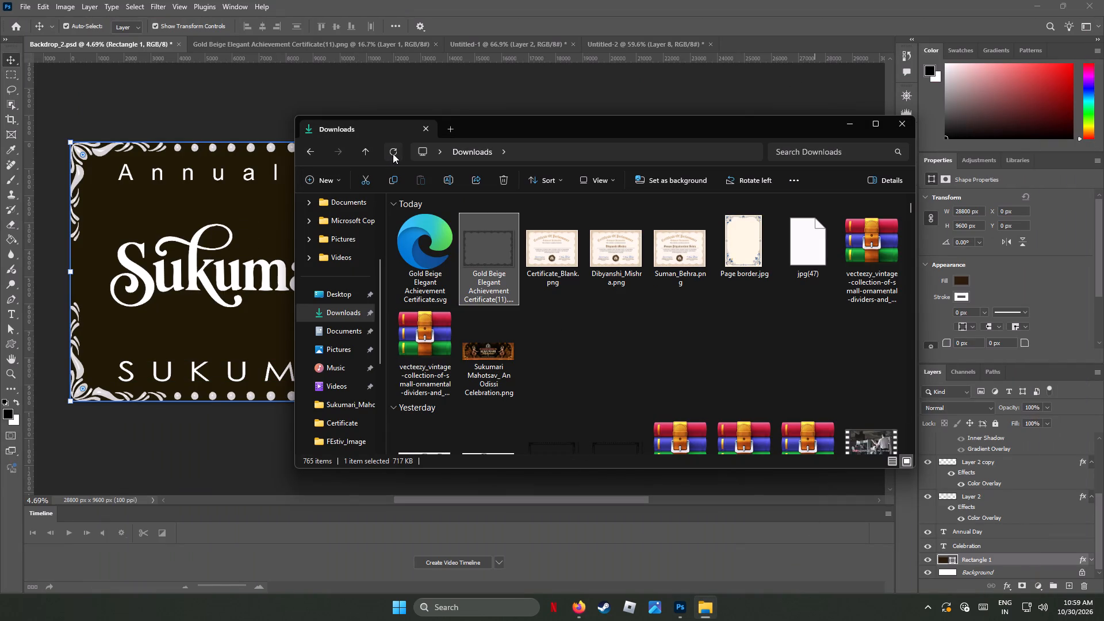
pyautogui.click(395, 154)
pyautogui.doubleClick(438, 263)
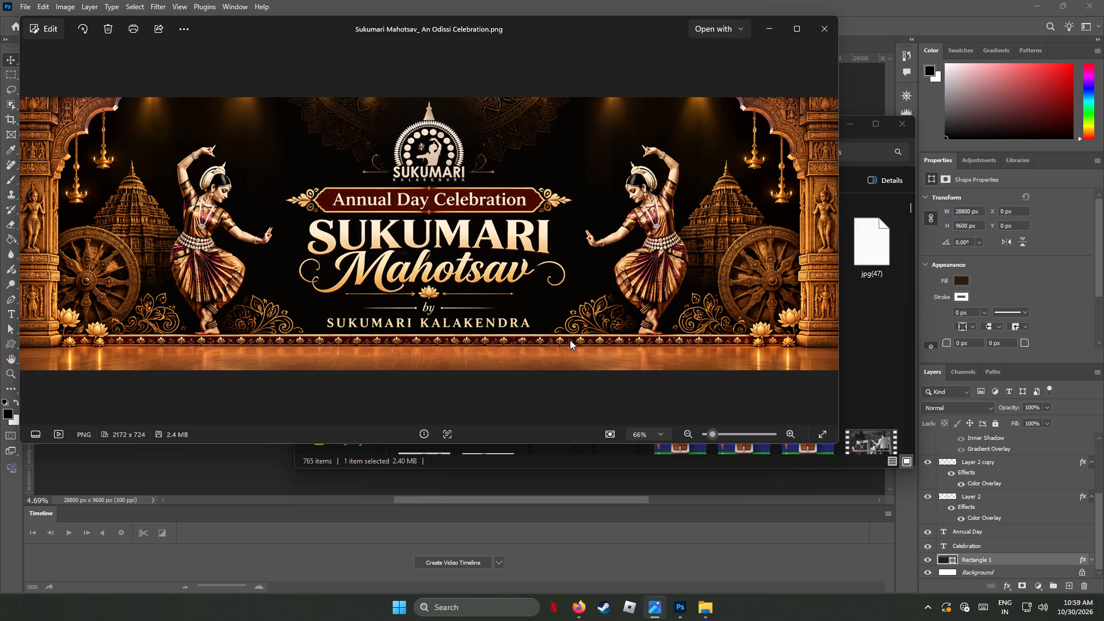
pyautogui.click(823, 30)
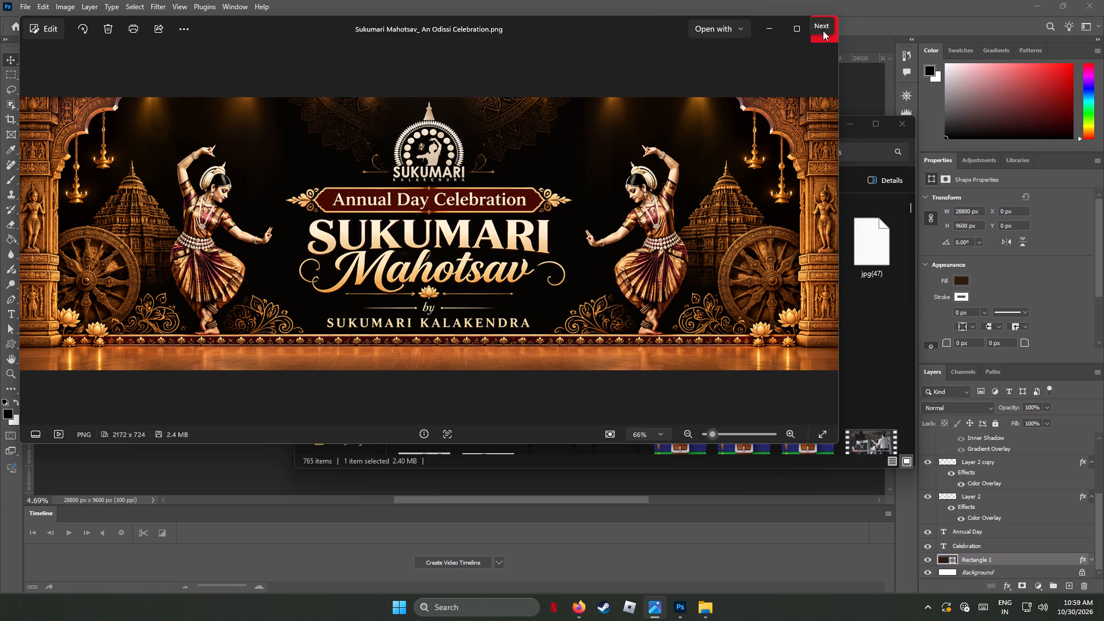
pyautogui.click(833, 33)
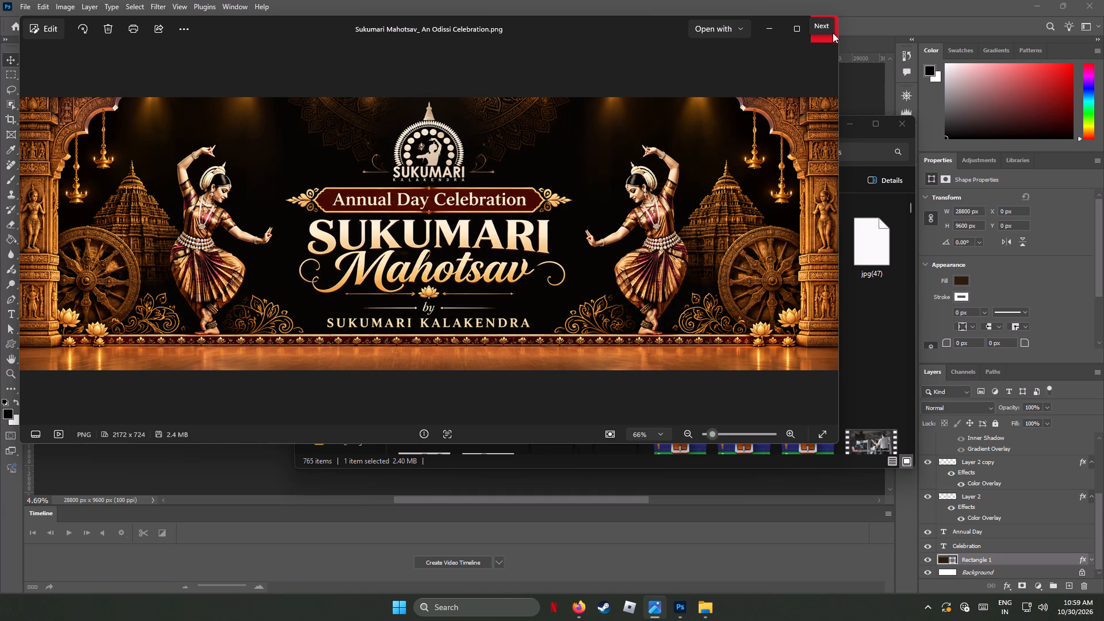
pyautogui.click(835, 37)
pyautogui.moveTo(593, 29); pyautogui.dragTo(504, 155)
pyautogui.click(737, 155)
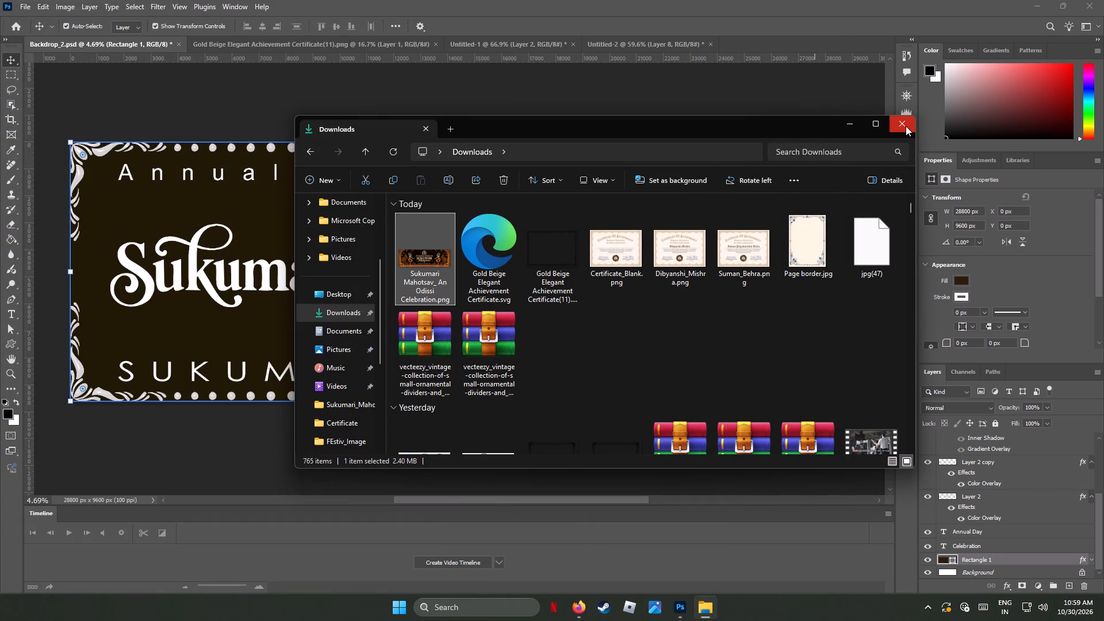
# Look through the older files in the Downloads folder for usable design assets.
pyautogui.scroll(-1, 730, 310)
pyautogui.scroll(2, 730, 310)
pyautogui.scroll(-3, 730, 310)
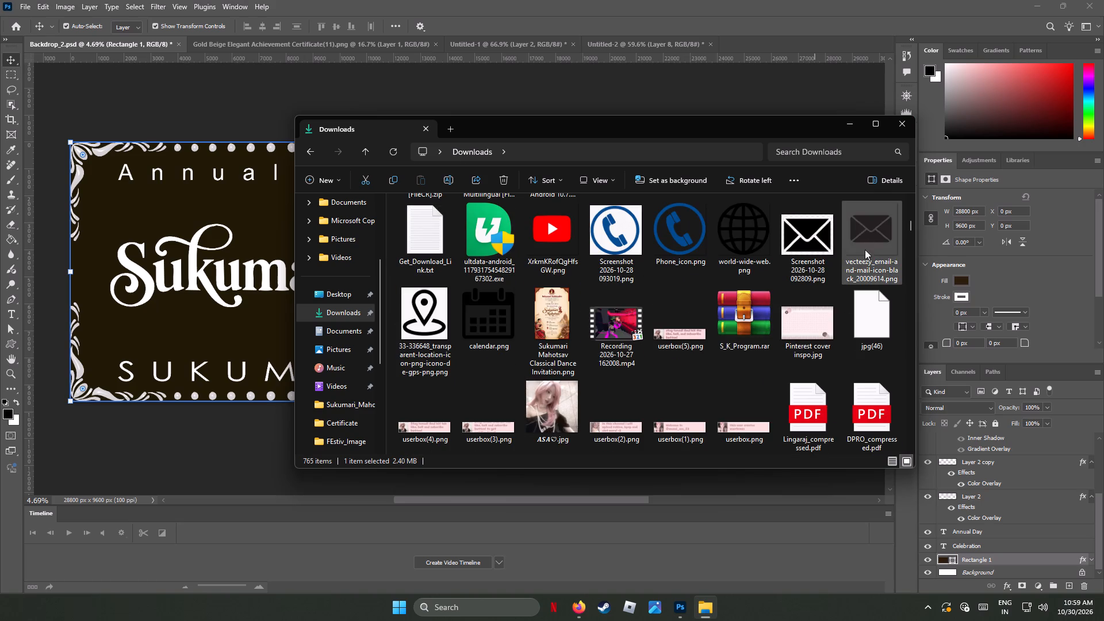
pyautogui.scroll(-2, 781, 323)
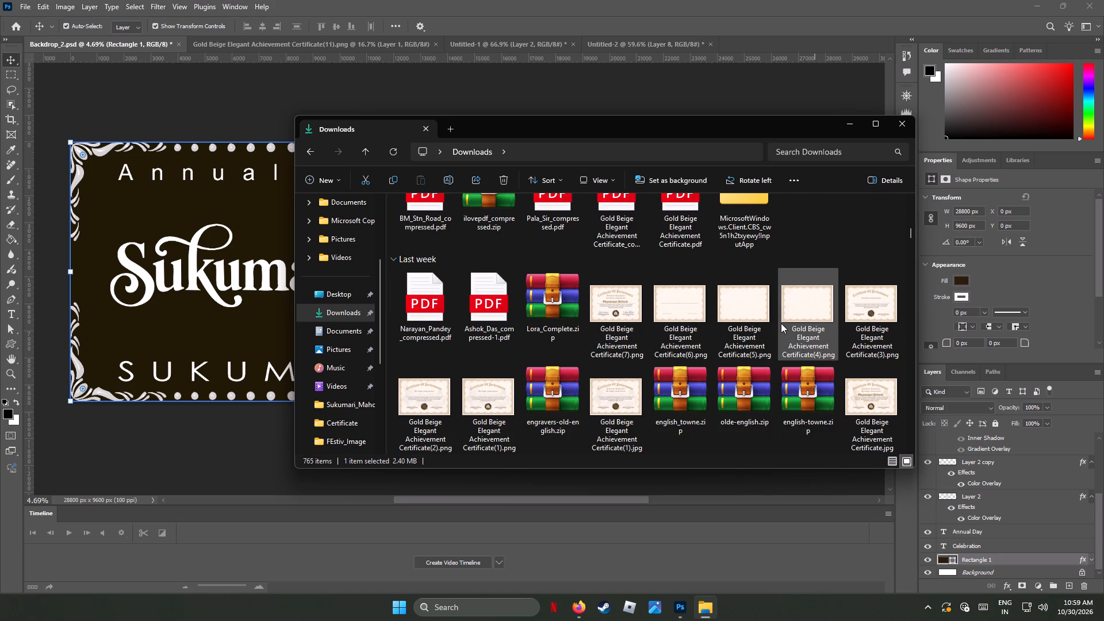
pyautogui.scroll(-1, 781, 324)
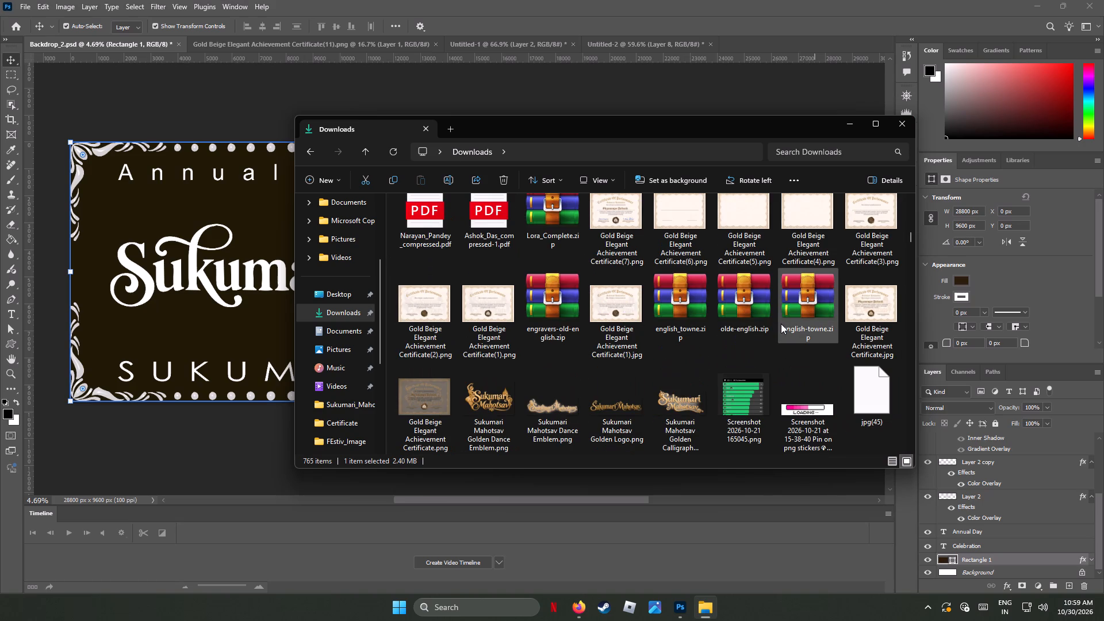
pyautogui.scroll(-1, 781, 324)
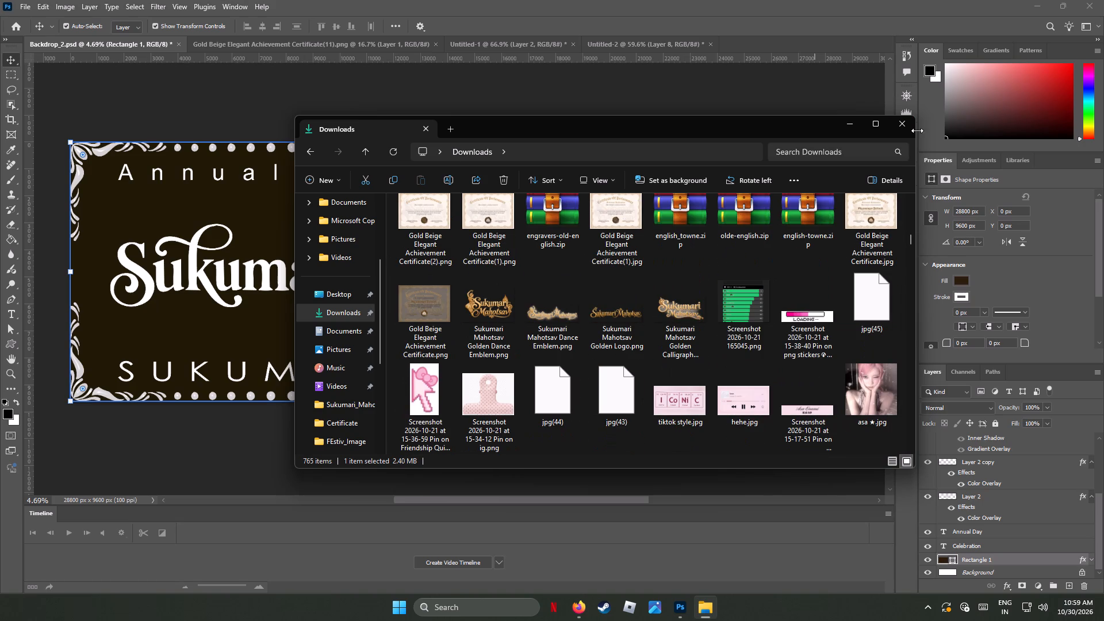
pyautogui.click(851, 122)
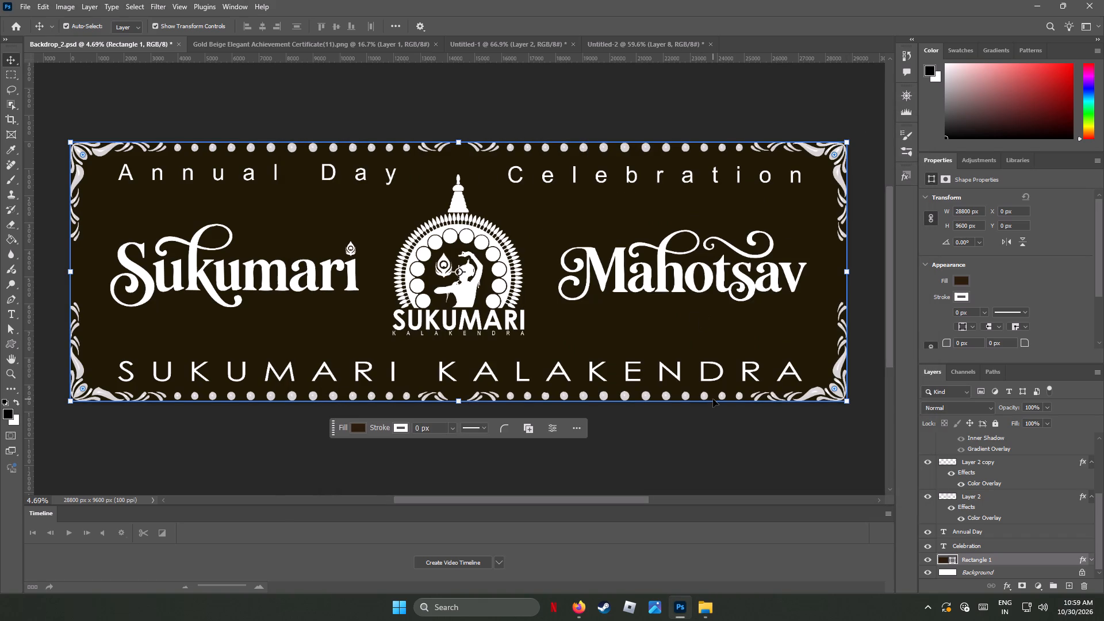
# Switch to Firefox and close the ChatGPT sidebar beside the Canva certificate.
pyautogui.click(1033, 6)
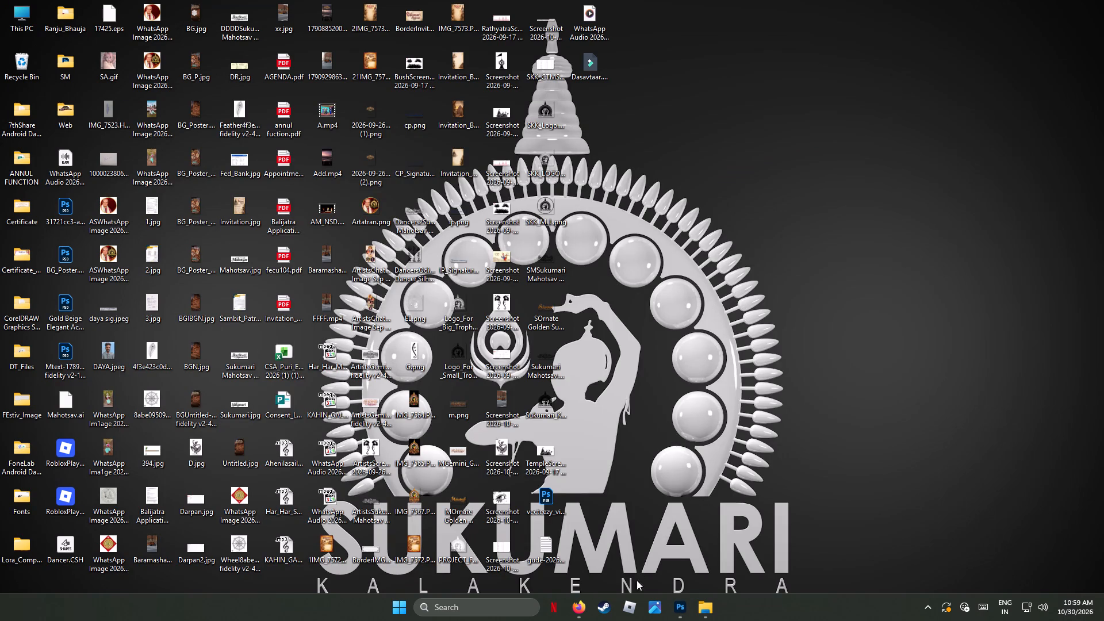
pyautogui.click(581, 614)
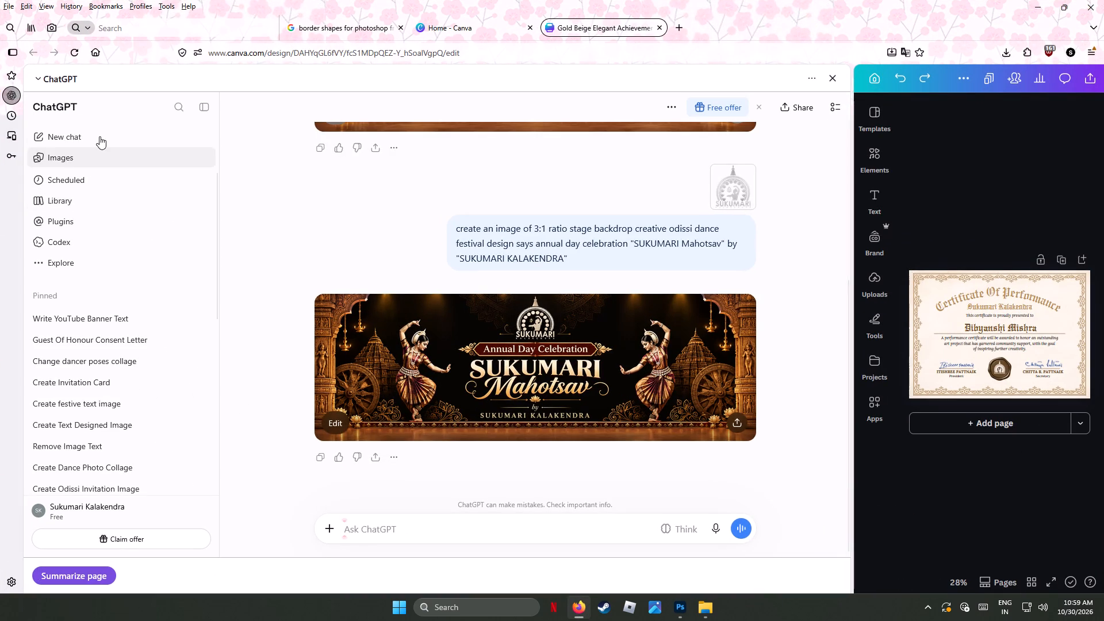
pyautogui.click(13, 51)
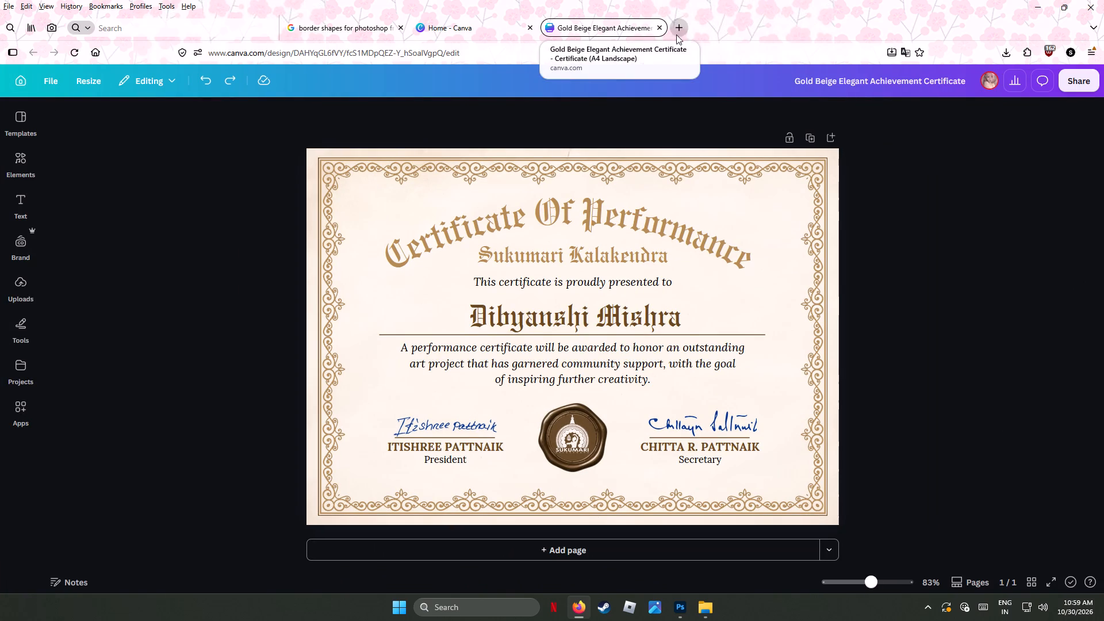
# Replace the border shapes query in Google with a search for "photoshop divider shapes free download".
pyautogui.click(496, 26)
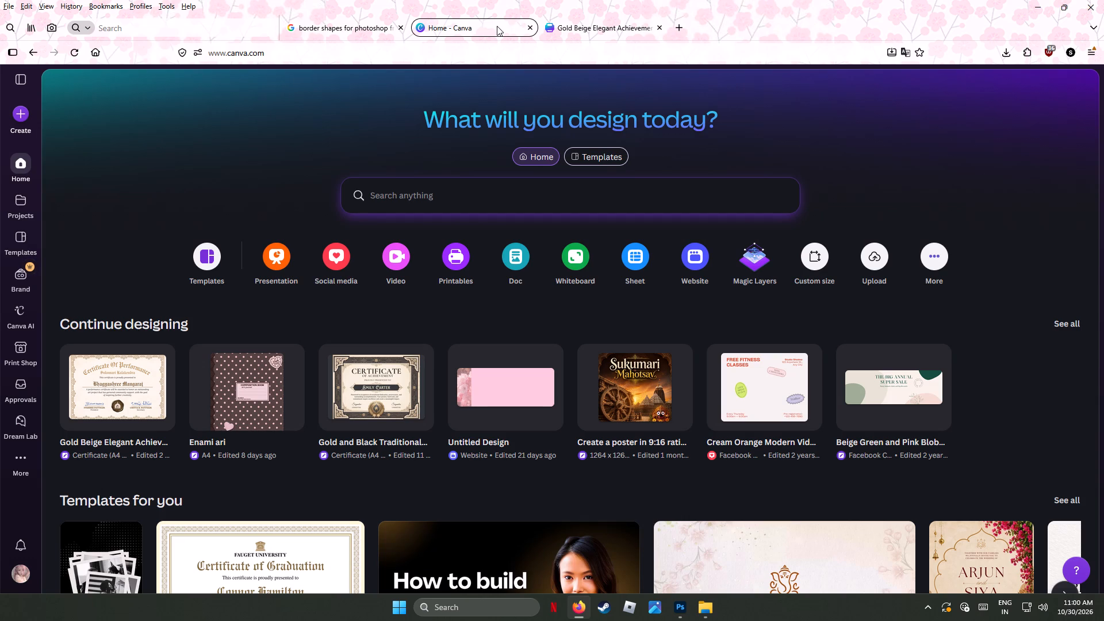
pyautogui.click(342, 24)
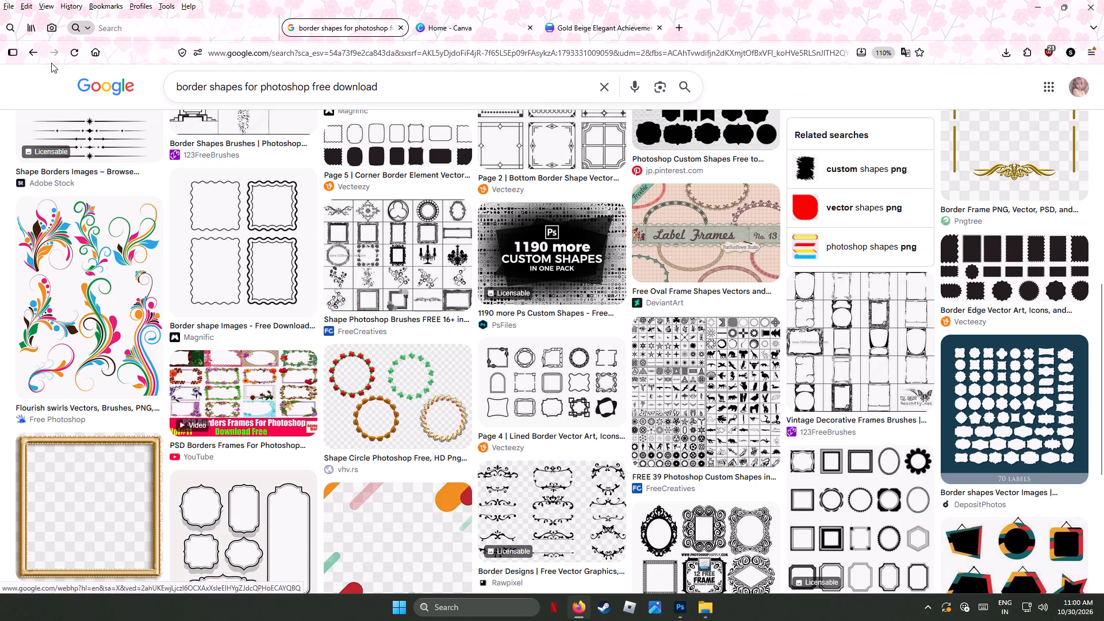
pyautogui.click(33, 51)
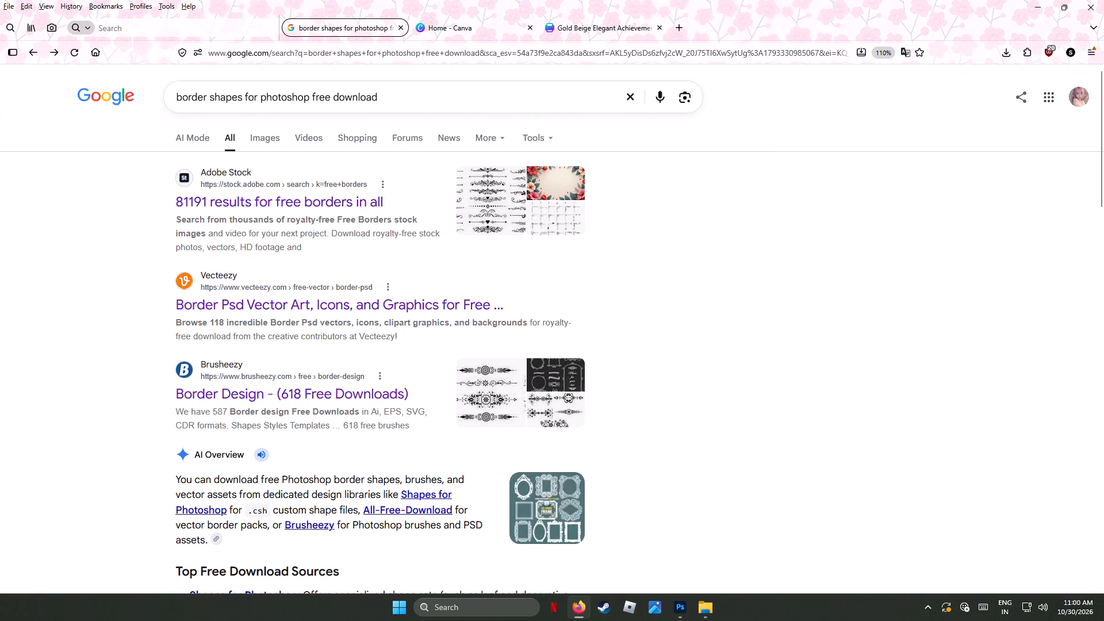
pyautogui.moveTo(208, 99); pyautogui.dragTo(149, 97)
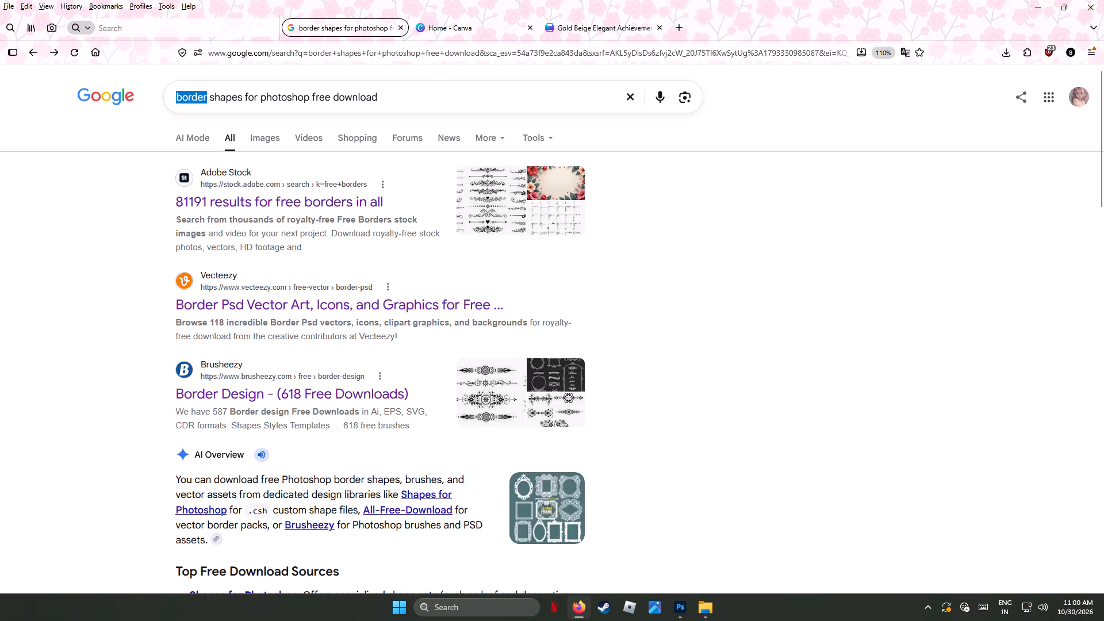
pyautogui.moveTo(149, 97); pyautogui.dragTo(154, 88)
pyautogui.write('devi')
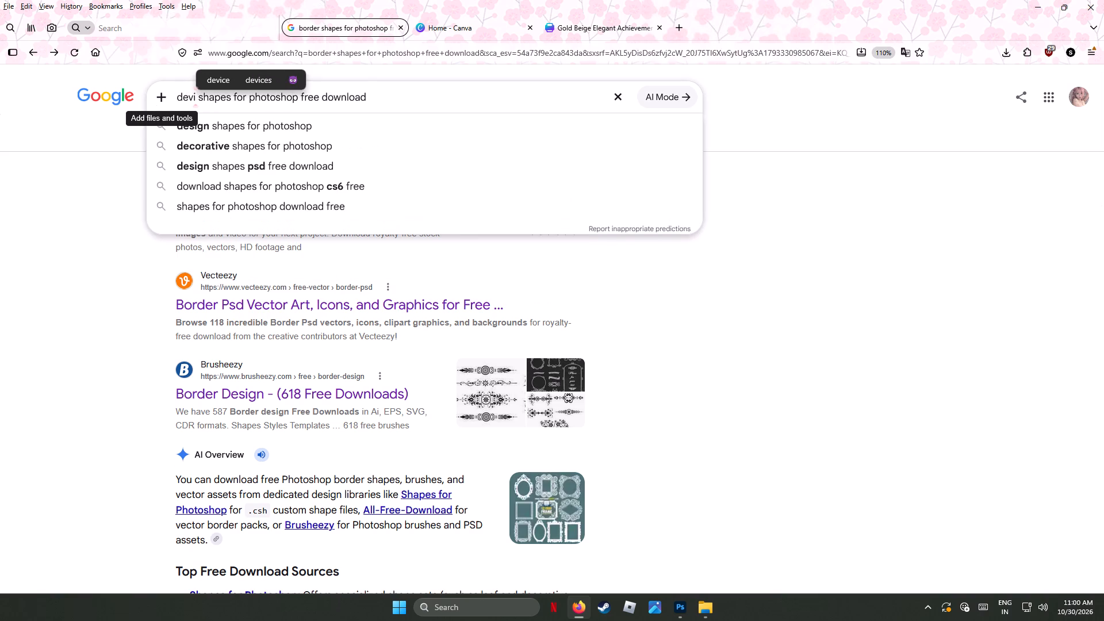
pyautogui.write('der')
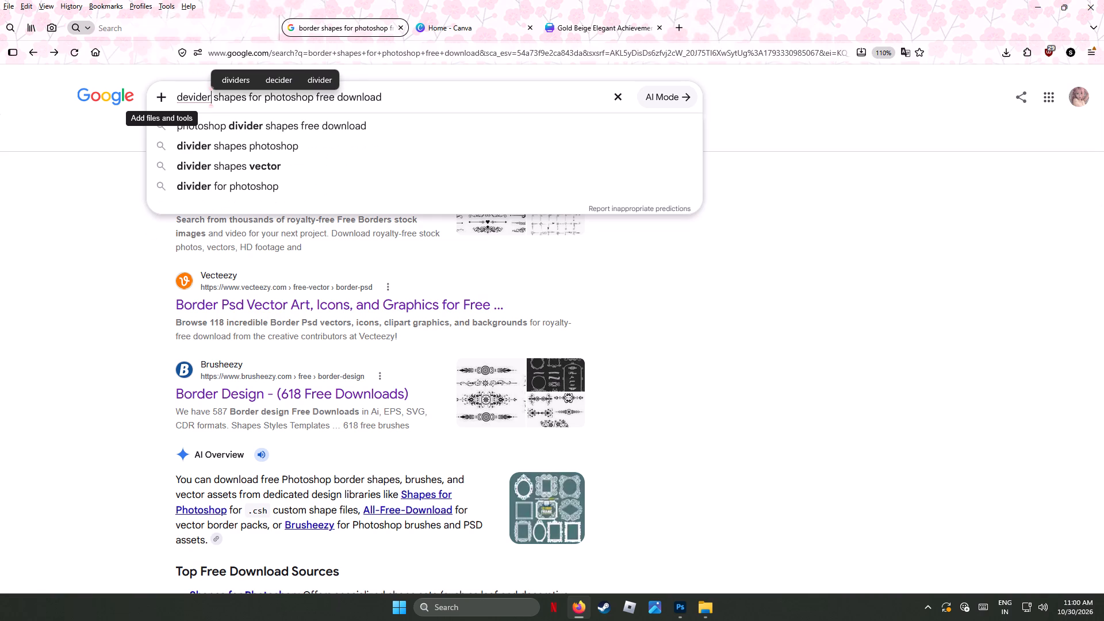
pyautogui.click(232, 126)
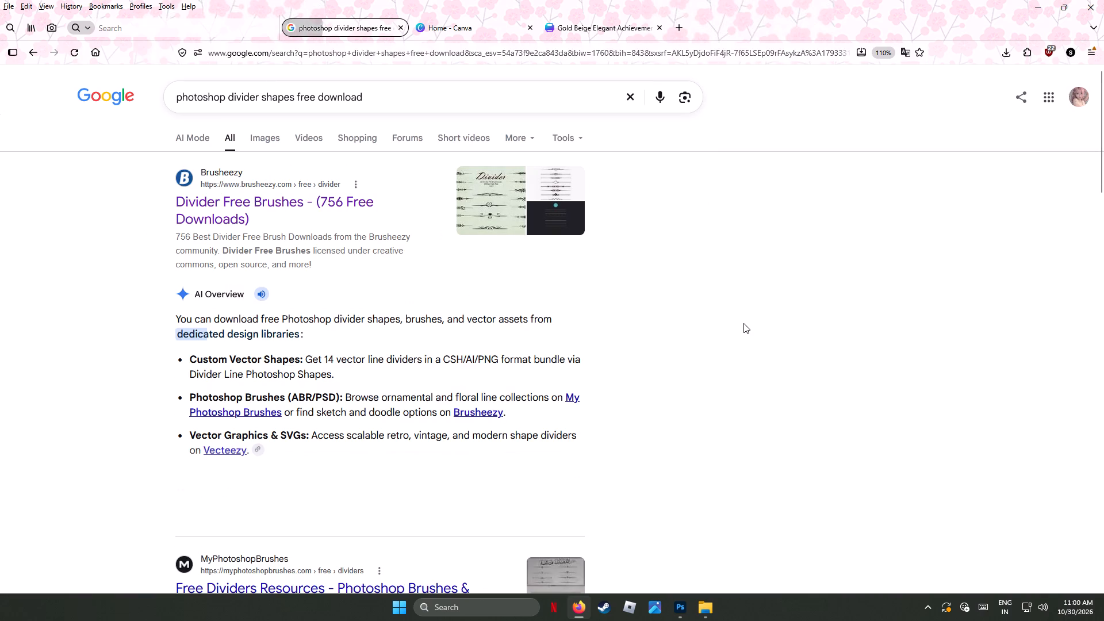
# Open the Brusheezy Divider Free Brushes search result.
pyautogui.click(235, 199)
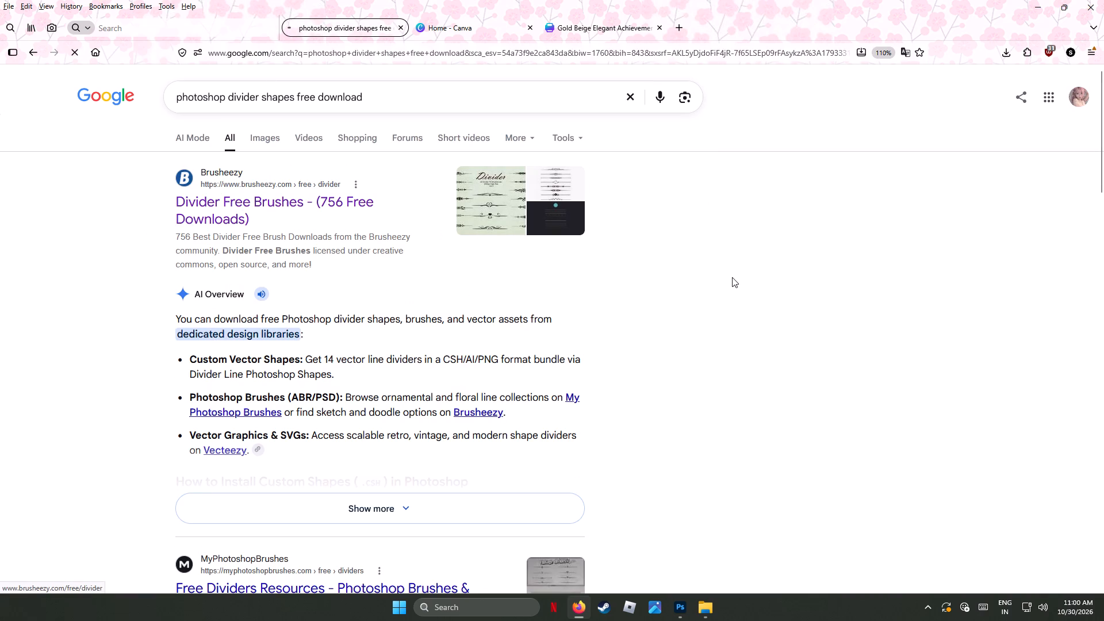
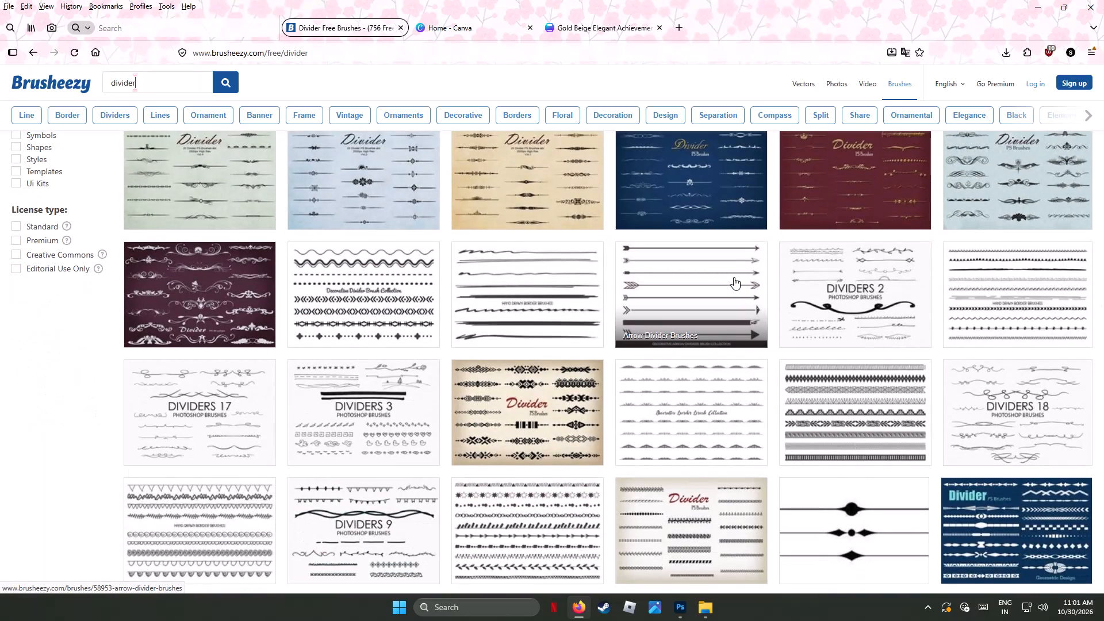
# Look through the Brusheezy divider brush results for a decorative divider suited to the backdrop.
pyautogui.scroll(-2, 734, 277)
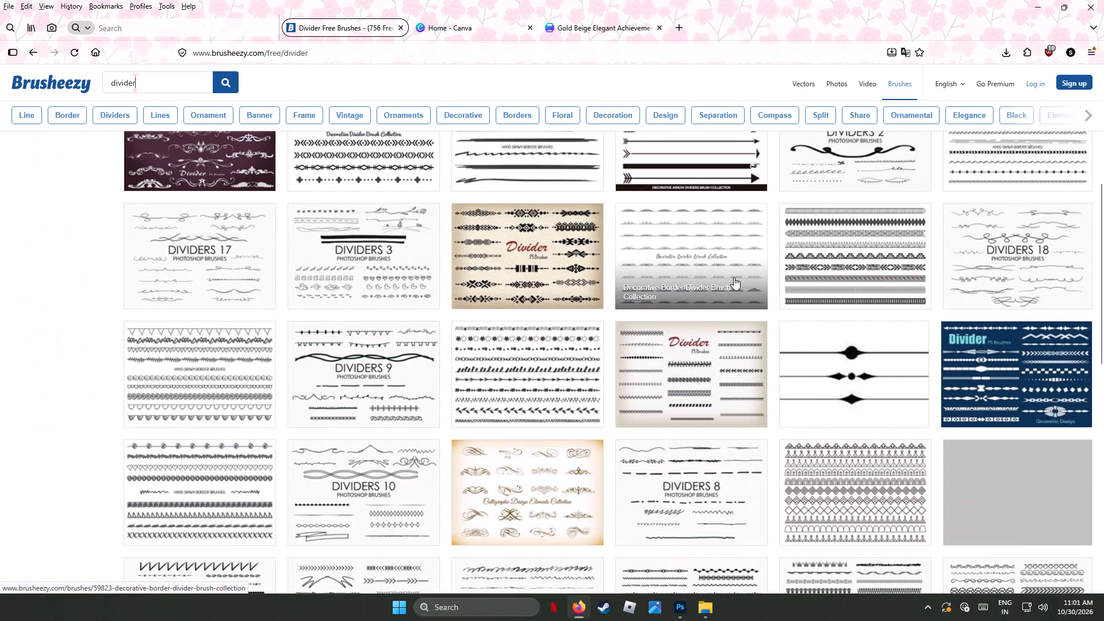
pyautogui.scroll(-2, 734, 277)
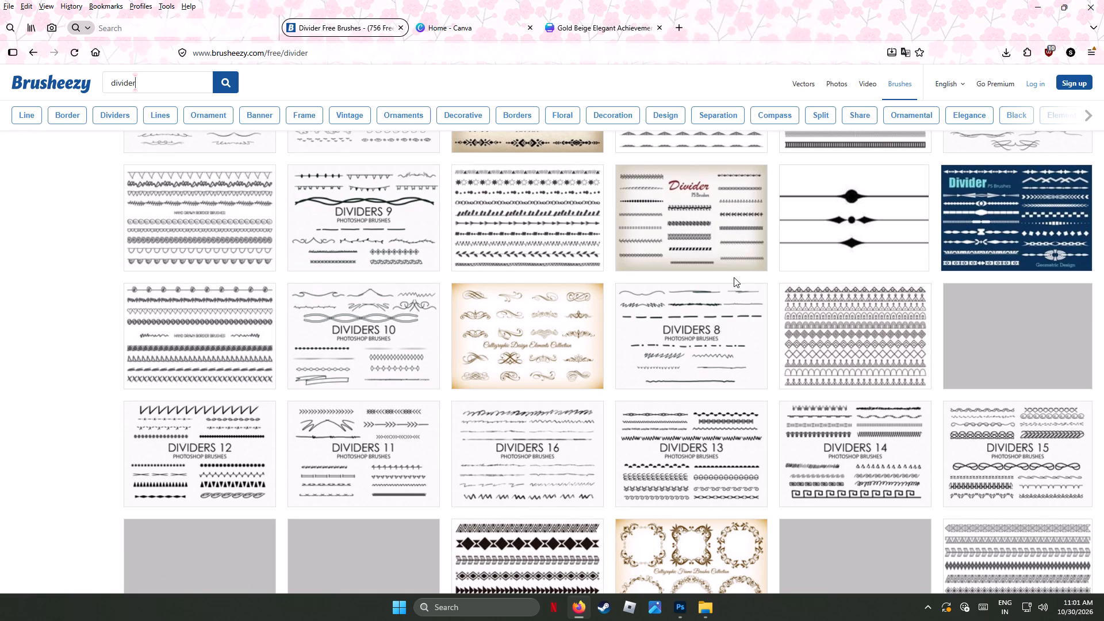
pyautogui.scroll(-2, 734, 277)
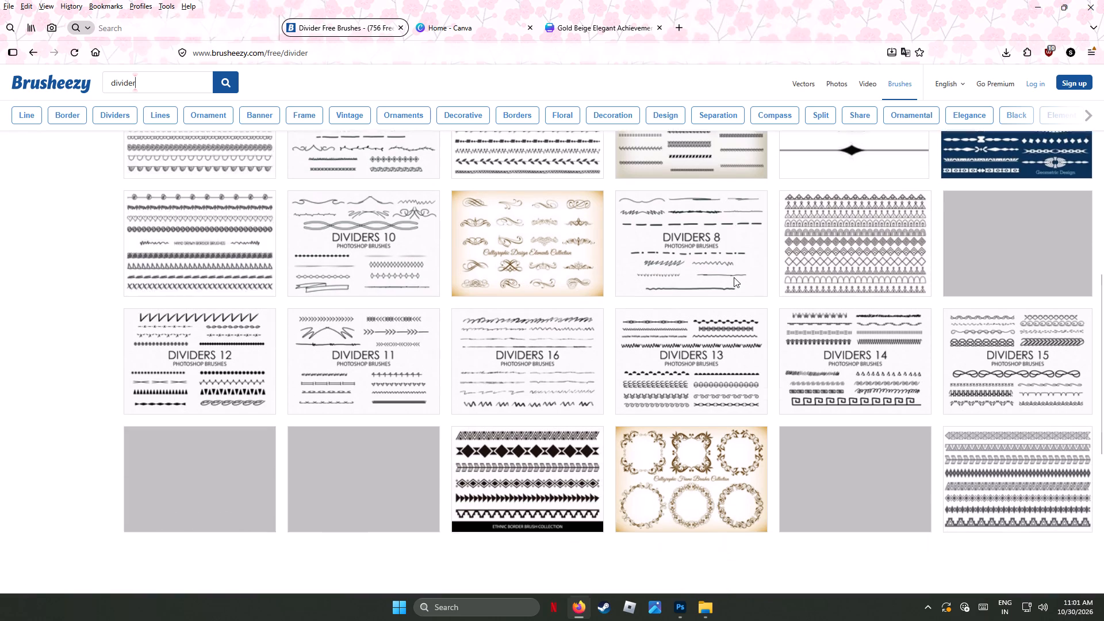
pyautogui.scroll(-1, 734, 277)
pyautogui.scroll(3, 734, 277)
pyautogui.scroll(-2, 734, 277)
pyautogui.scroll(8, 734, 277)
pyautogui.scroll(-3, 733, 274)
pyautogui.scroll(6, 733, 274)
pyautogui.scroll(-2, 733, 274)
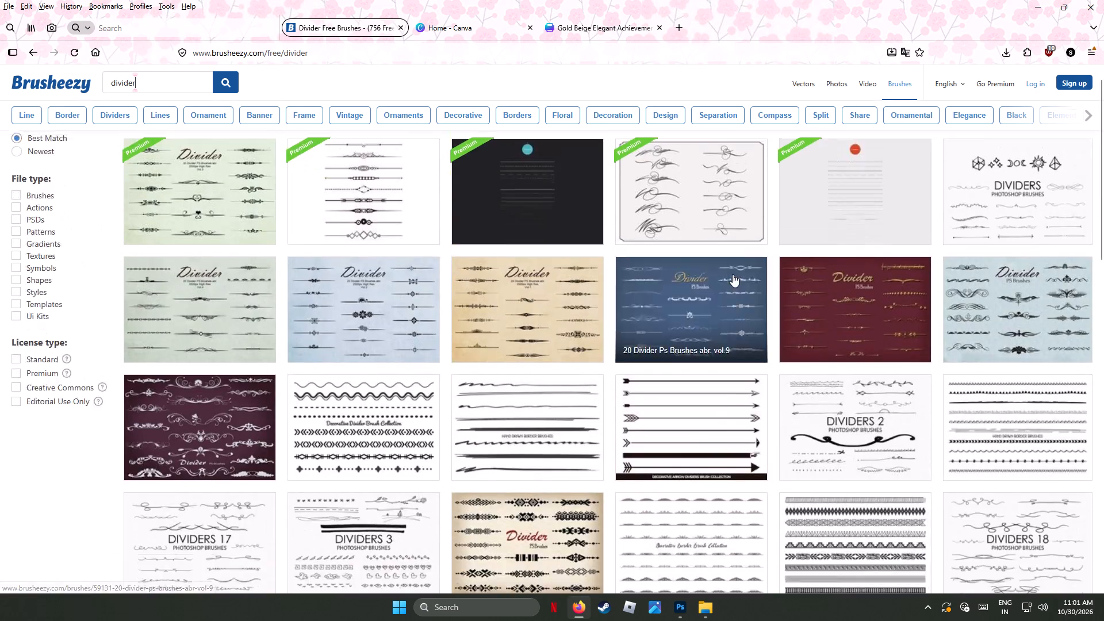
pyautogui.scroll(7, 733, 274)
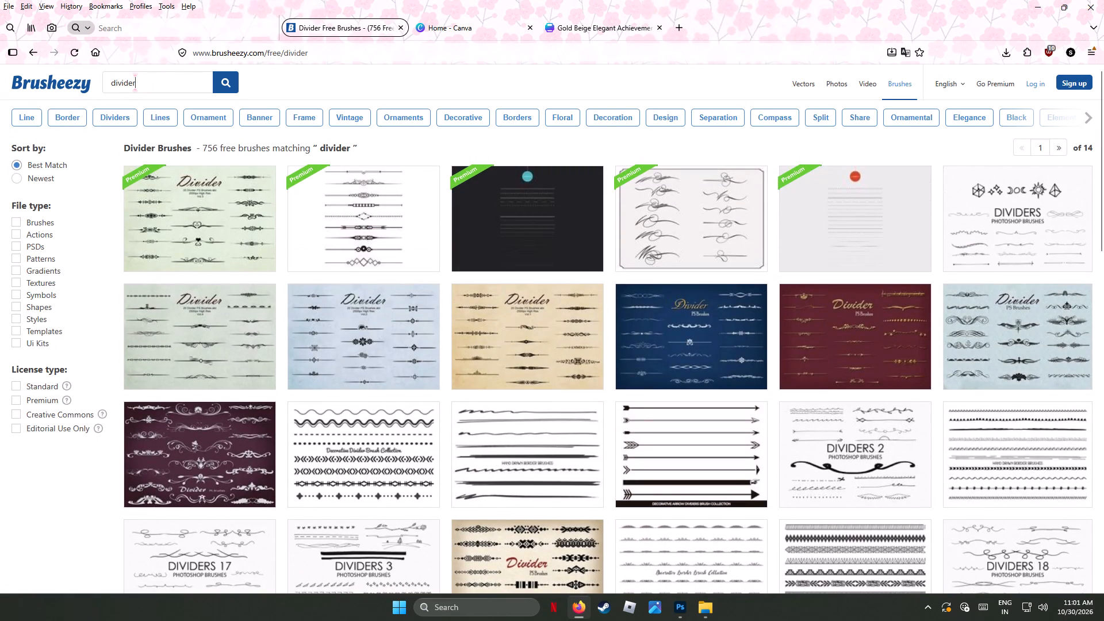
# Replace the divider query on Brusheezy with a search for "underline".
pyautogui.moveTo(152, 76); pyautogui.dragTo(87, 84)
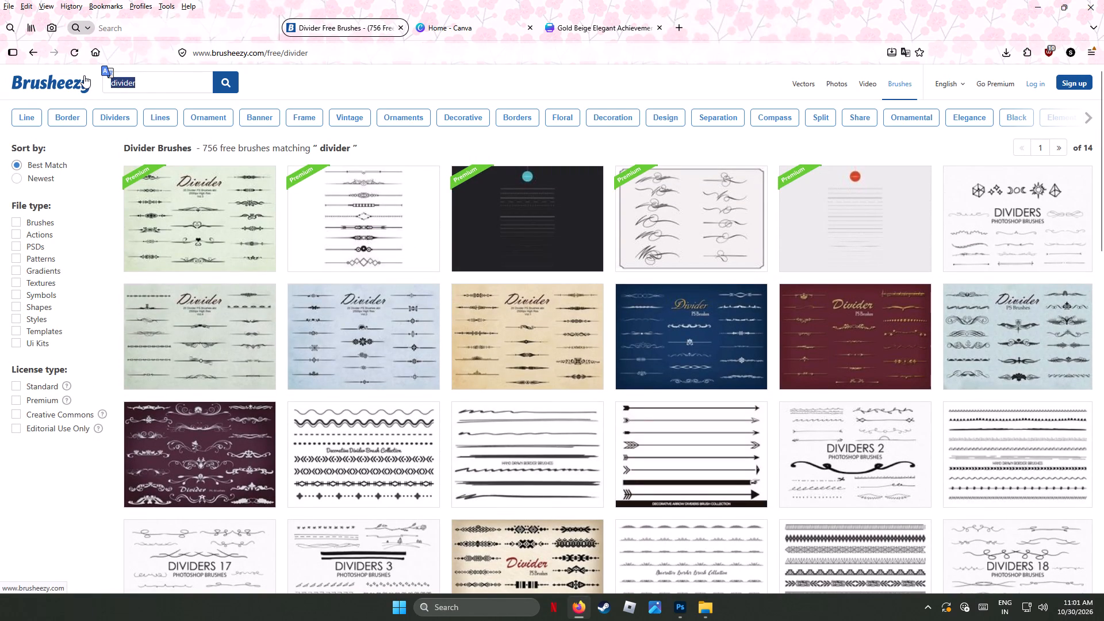
pyautogui.write('under')
pyautogui.write('line')
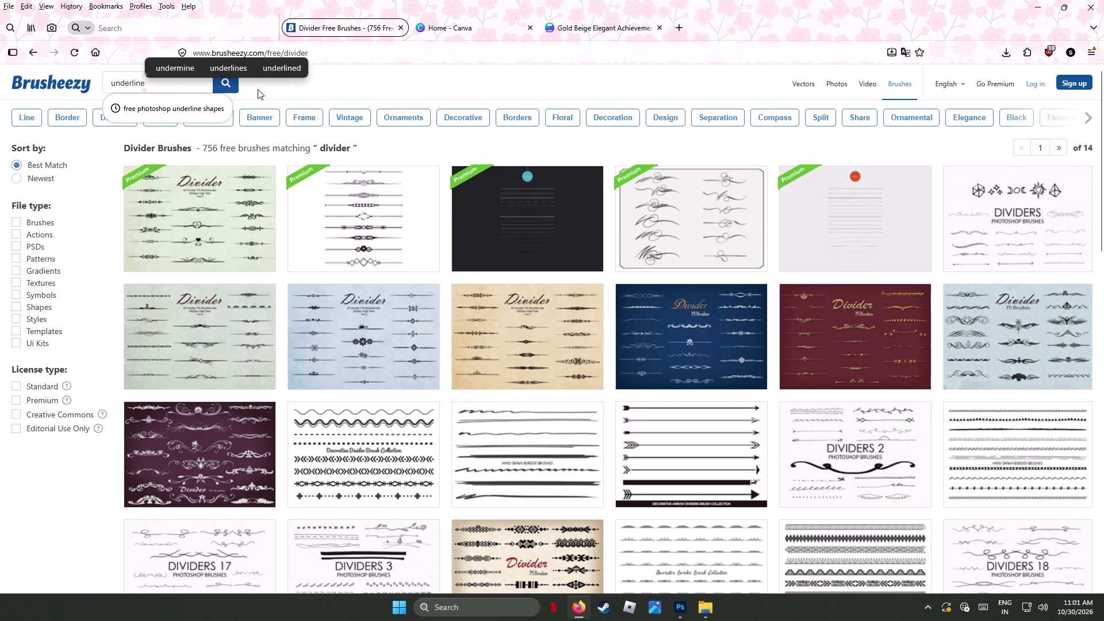
pyautogui.click(232, 86)
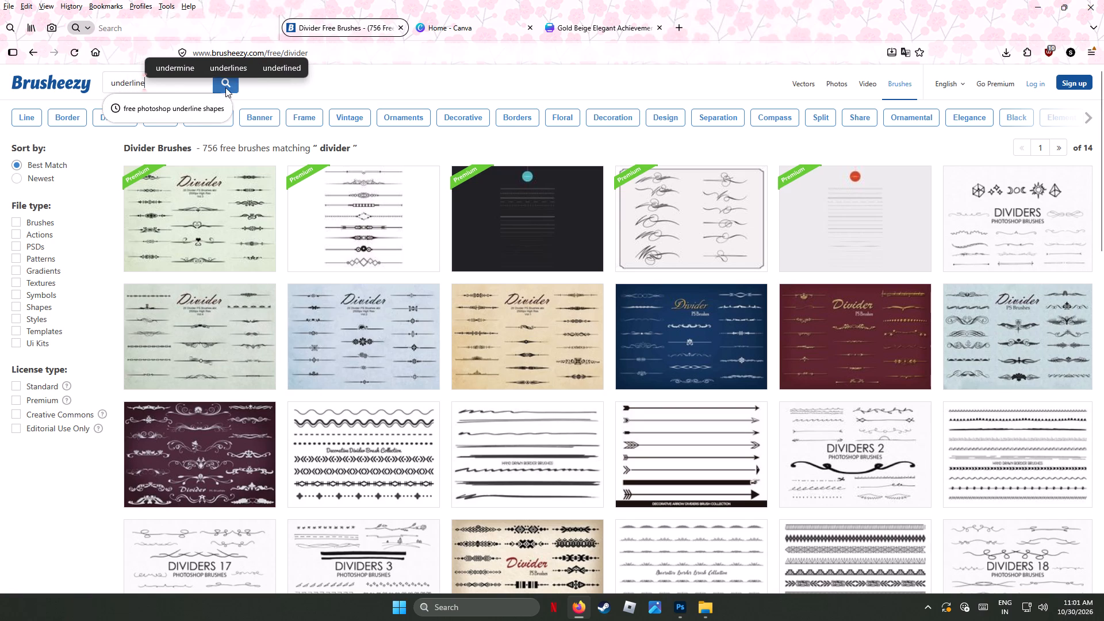
pyautogui.click(225, 80)
pyautogui.click(355, 72)
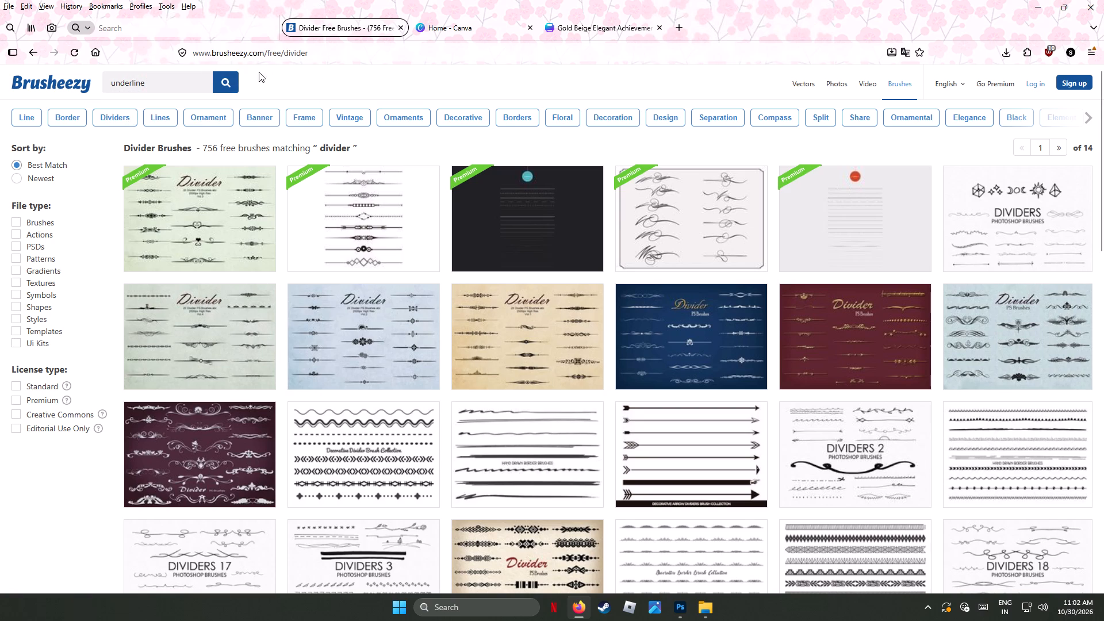
pyautogui.click(224, 82)
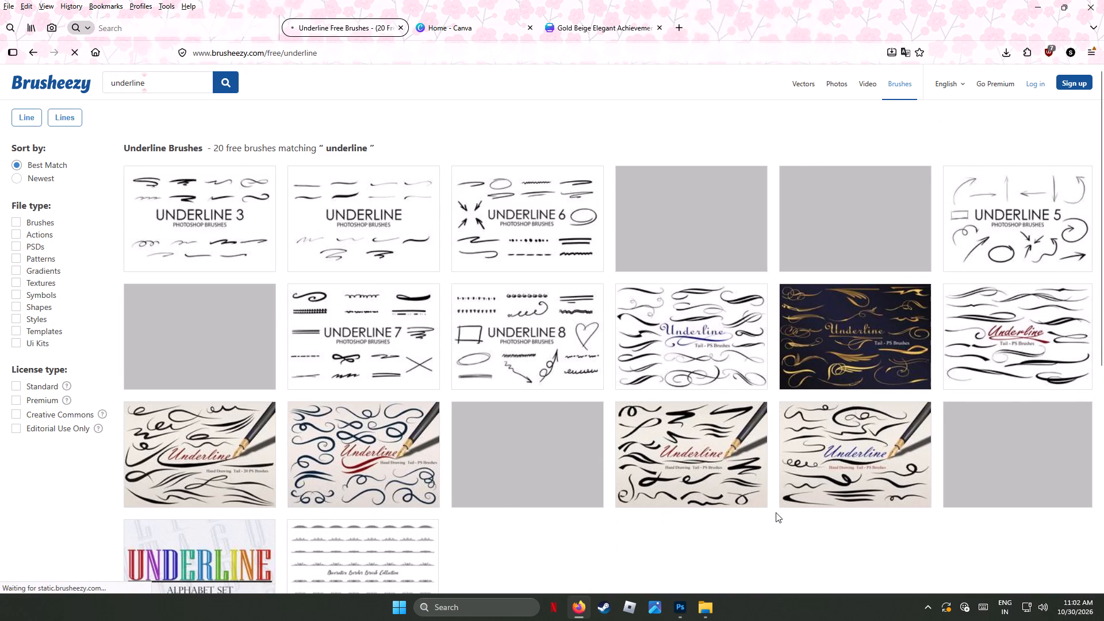
# Open the Decorative Border/Divider Brush Collection from the underline results and download it for free.
pyautogui.scroll(-4, 776, 510)
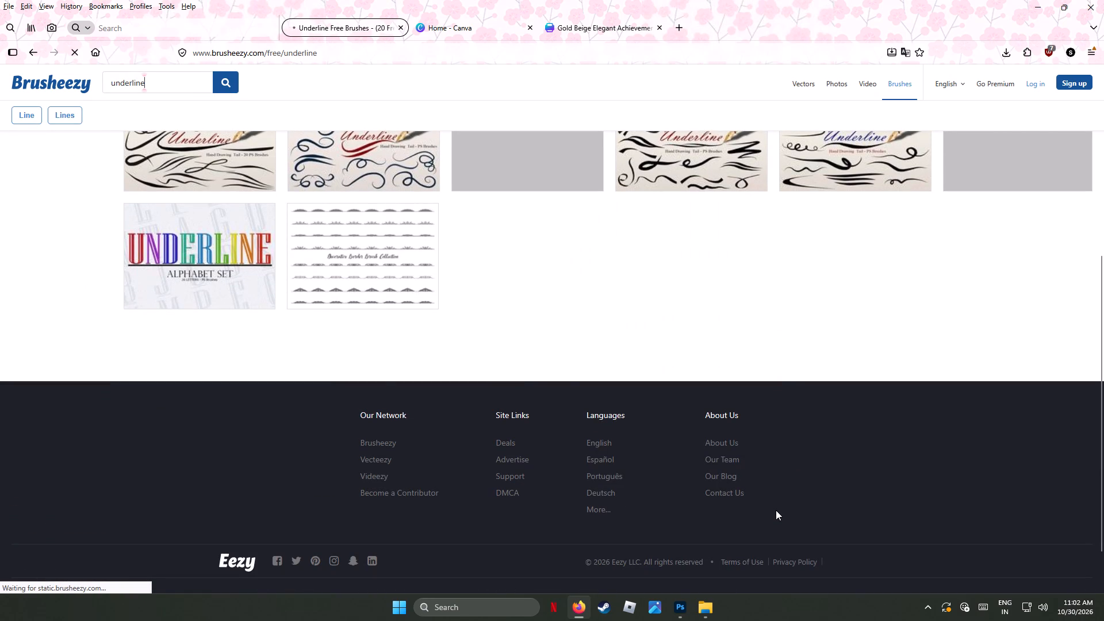
pyautogui.click(392, 225)
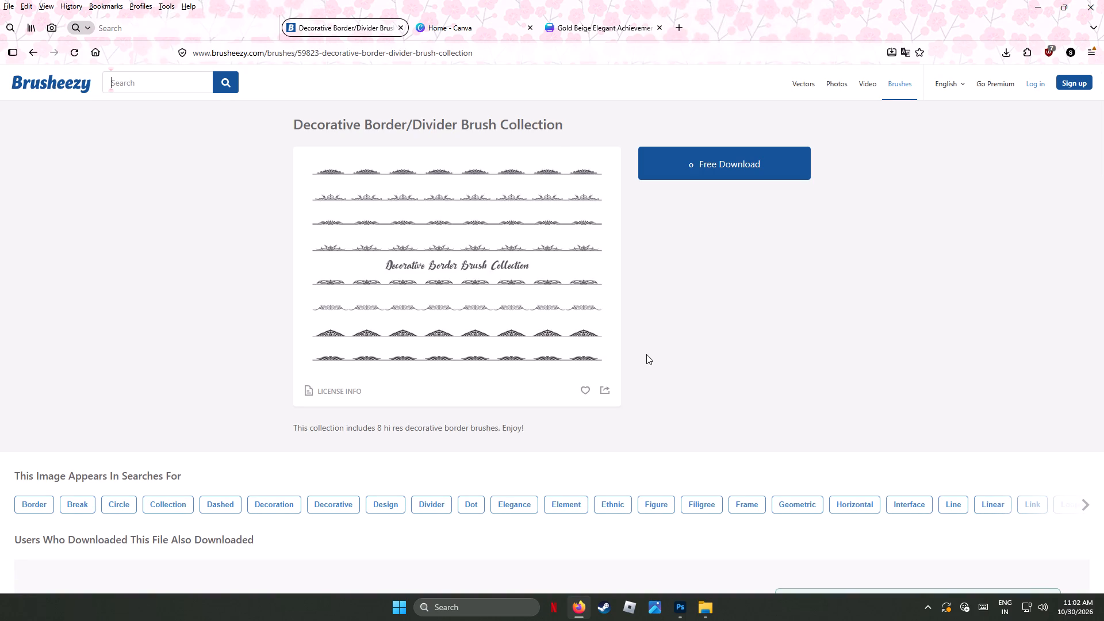
pyautogui.click(711, 164)
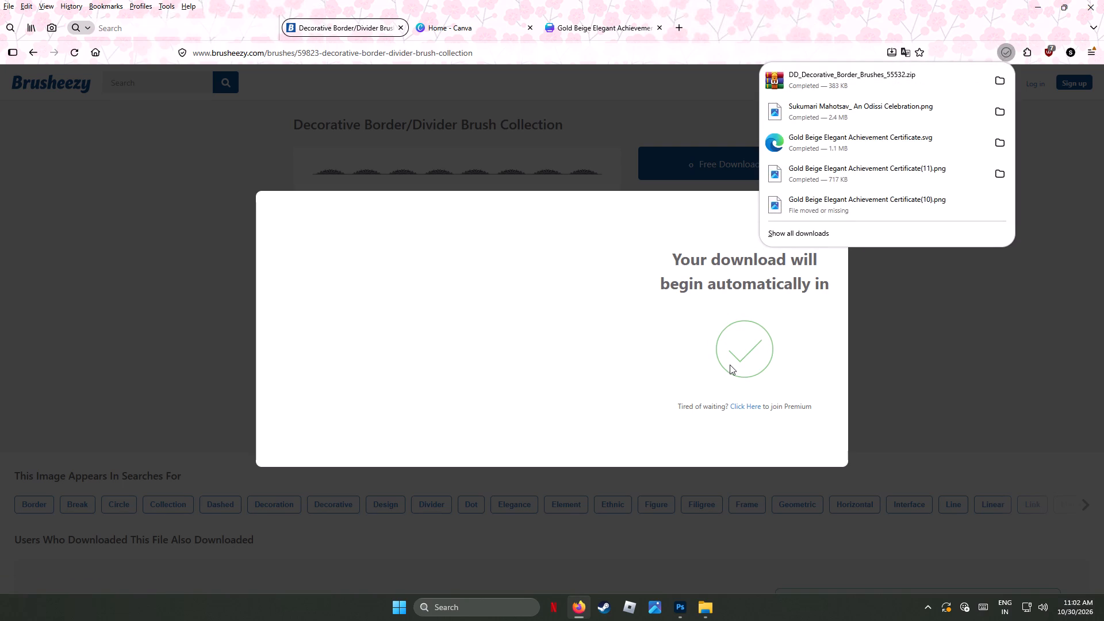
# Open the downloaded DD_Decorative_Border_Brushes_55532.zip and load its DD Decorative Border Brushes 55532.abr file into Photoshop.
pyautogui.doubleClick(810, 80)
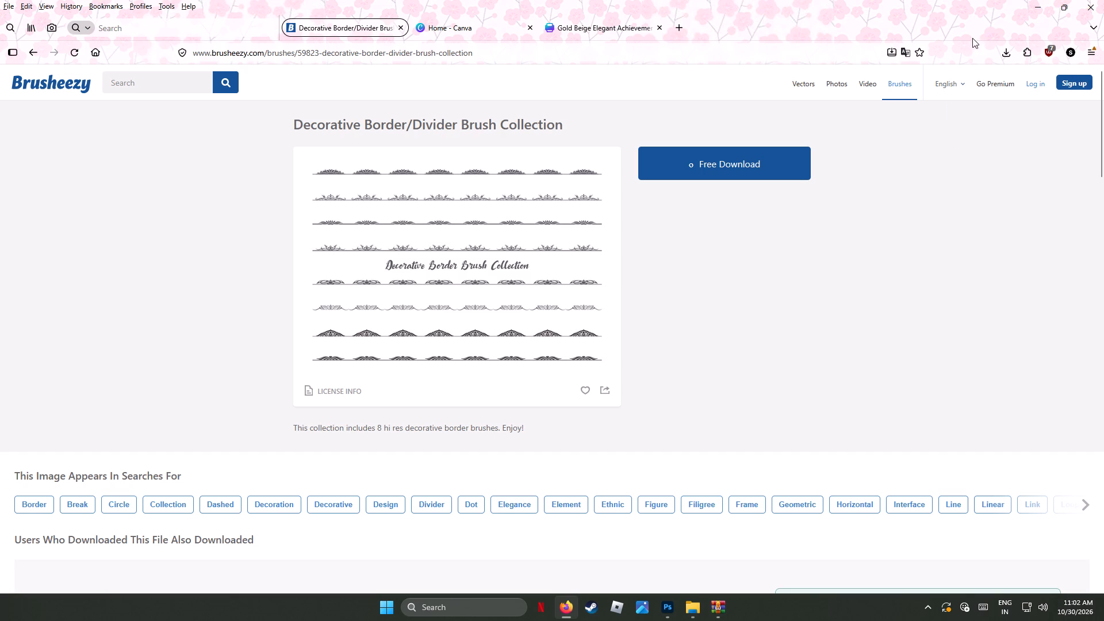
pyautogui.click(1036, 6)
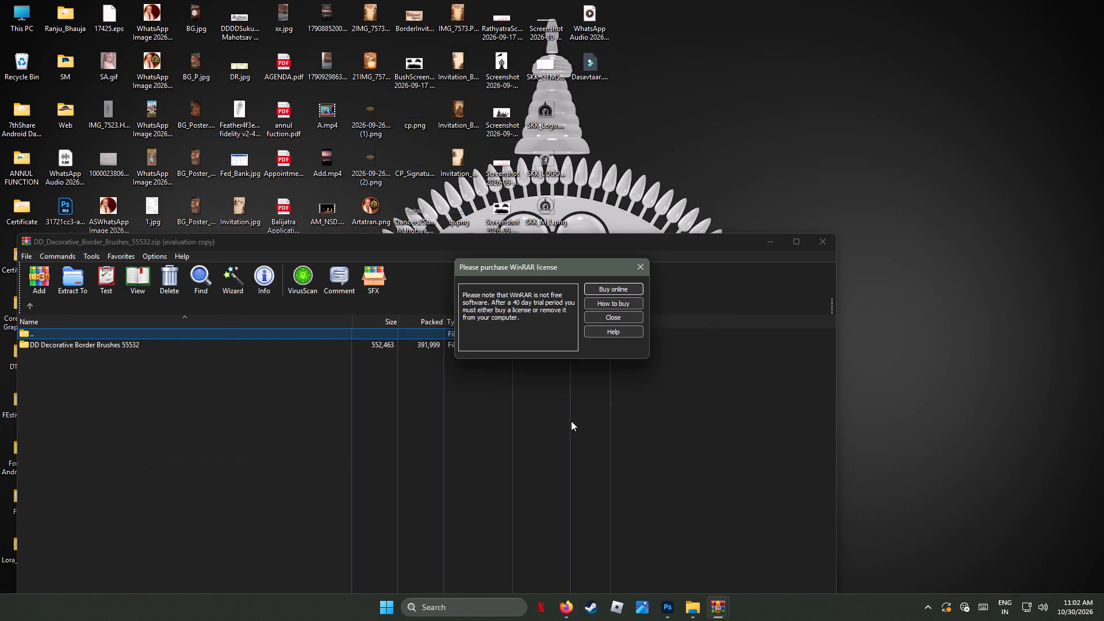
pyautogui.click(636, 315)
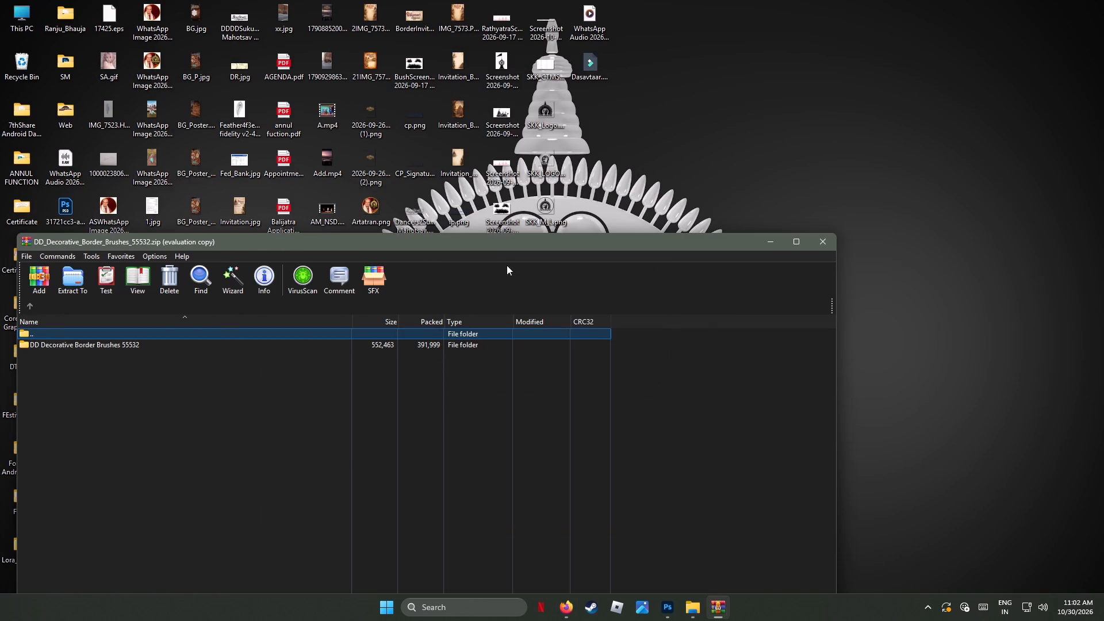
pyautogui.click(482, 236)
pyautogui.moveTo(482, 245); pyautogui.dragTo(648, 138)
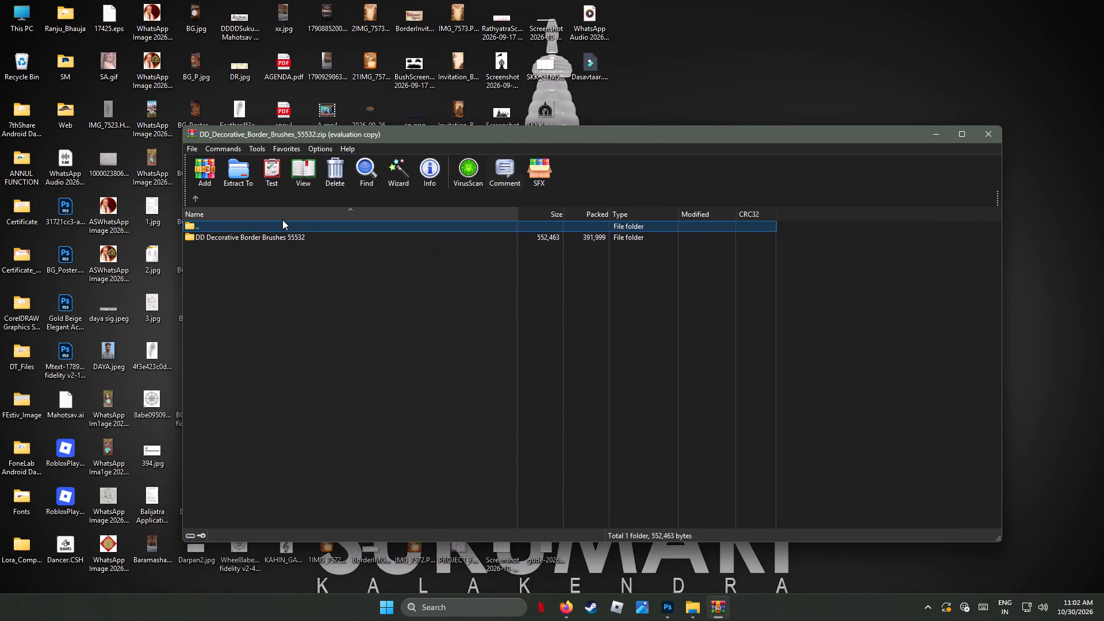
pyautogui.doubleClick(278, 235)
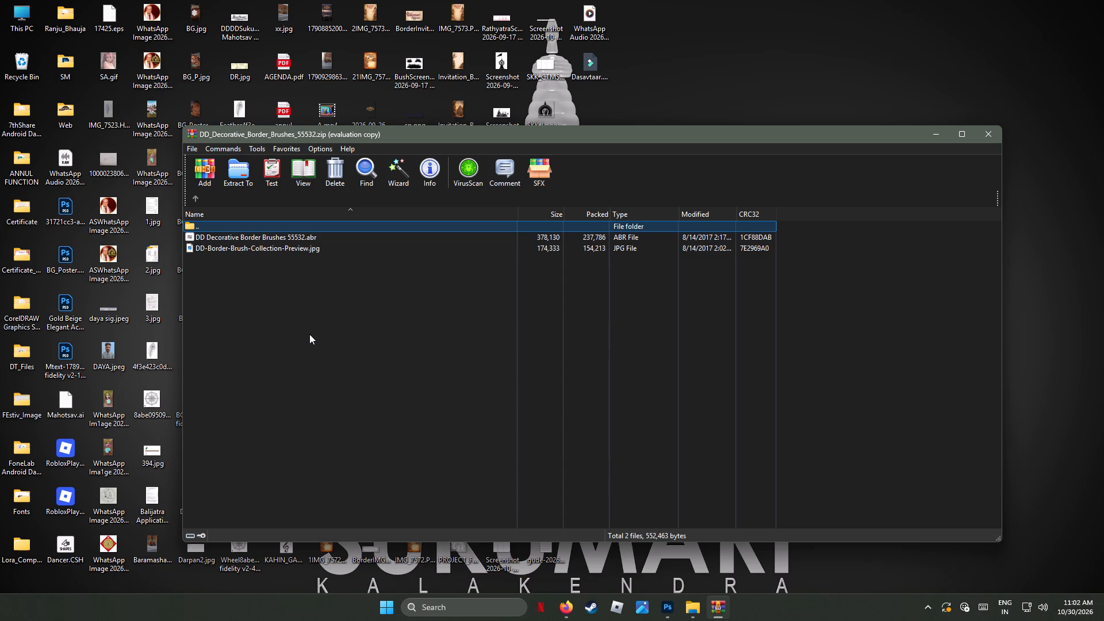
pyautogui.doubleClick(290, 238)
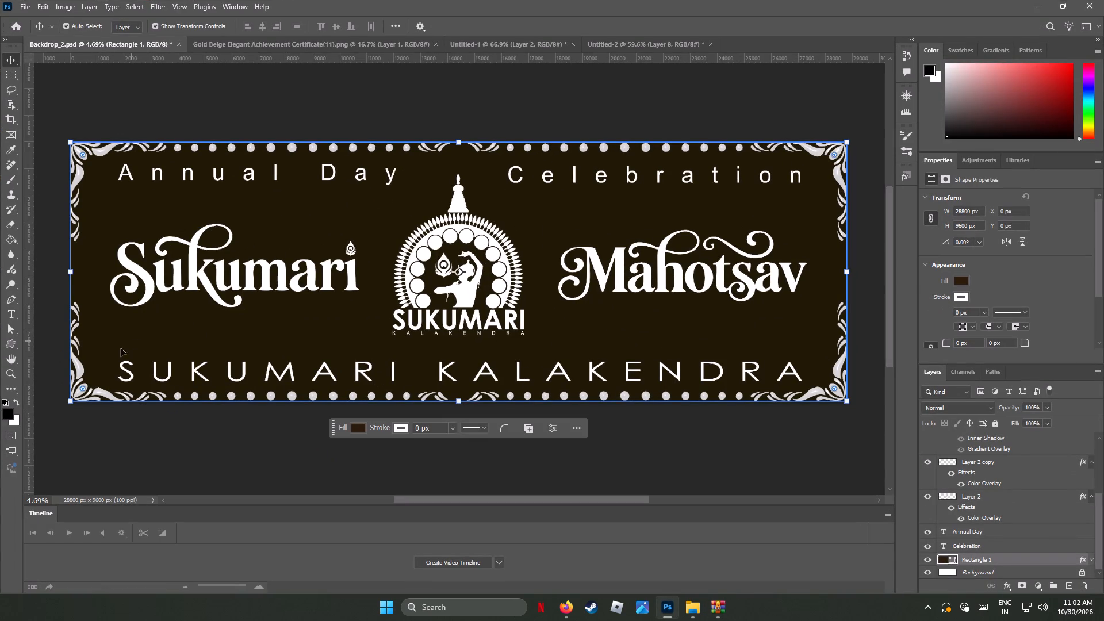
# Check the flower-shapes0 and Shapes4FREE-7-stars0 groups of the Custom Shape tool for a usable divider.
pyautogui.click(13, 346)
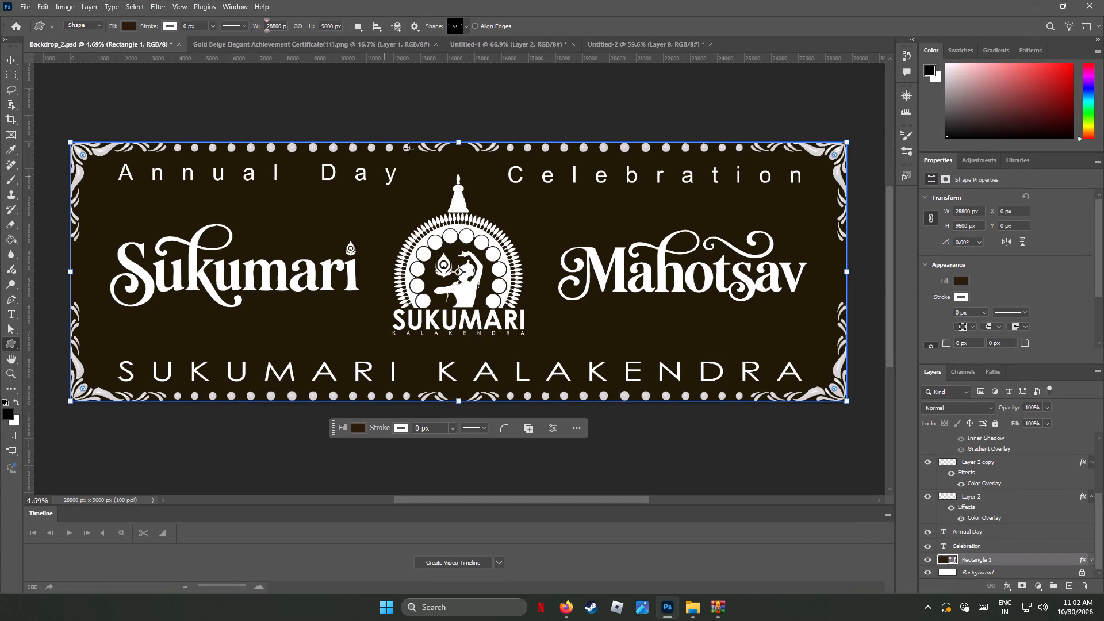
pyautogui.click(466, 26)
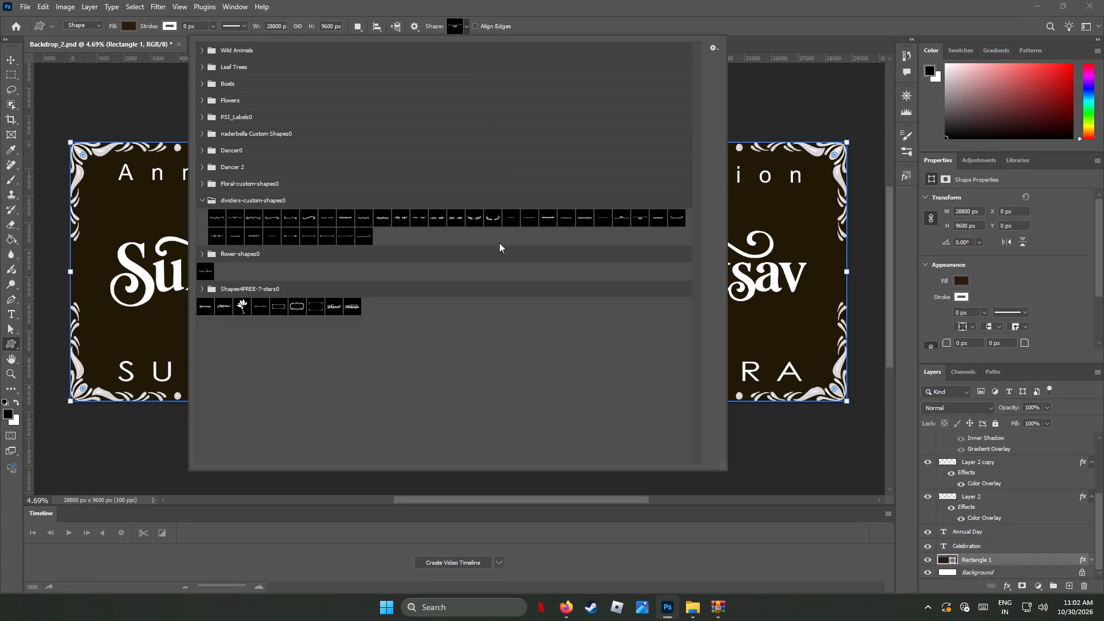
pyautogui.click(204, 251)
pyautogui.click(204, 251)
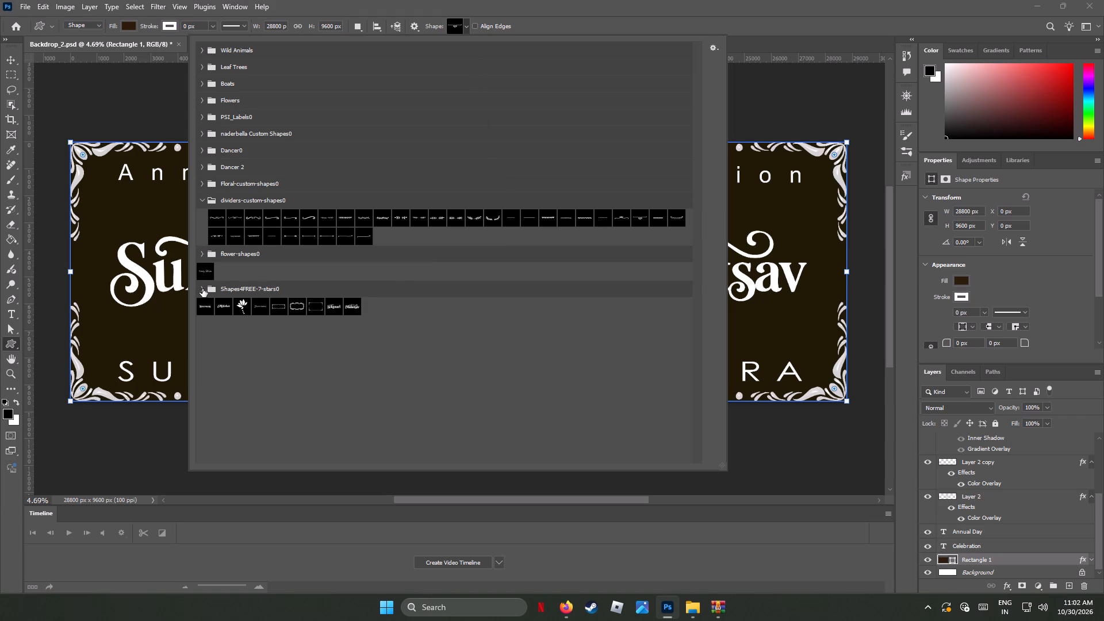
pyautogui.click(204, 289)
pyautogui.click(204, 289)
pyautogui.click(204, 289)
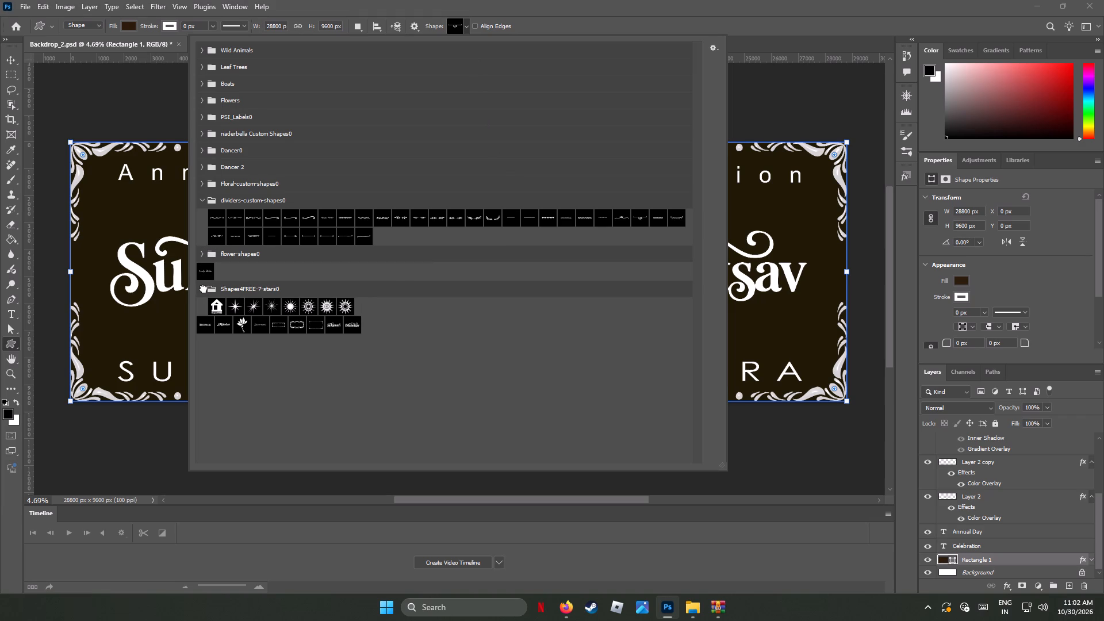
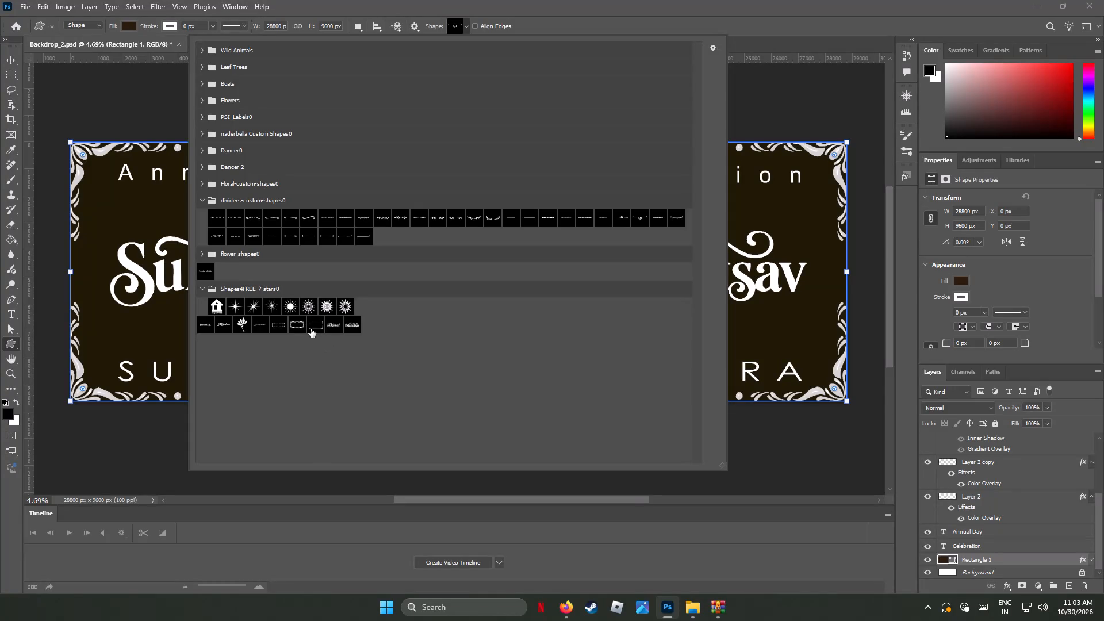
# Draw the ornate rectangular frame custom shape across the middle of the backdrop and widen it to about 21575 × 2853 px.
pyautogui.doubleClick(277, 323)
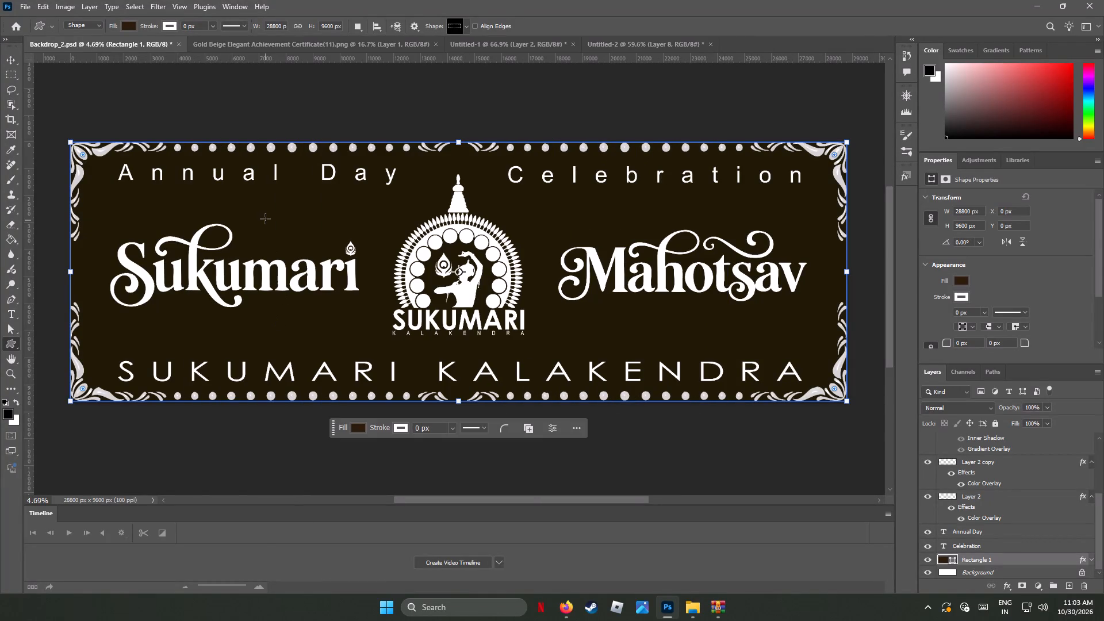
pyautogui.moveTo(265, 218); pyautogui.dragTo(513, 295)
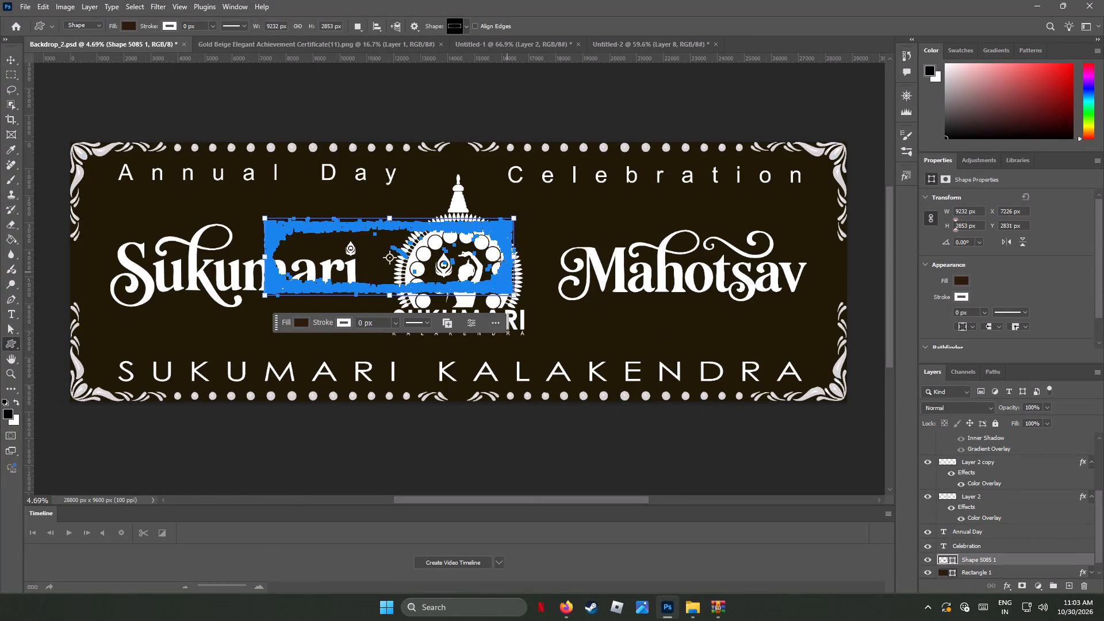
pyautogui.moveTo(512, 250); pyautogui.dragTo(641, 270)
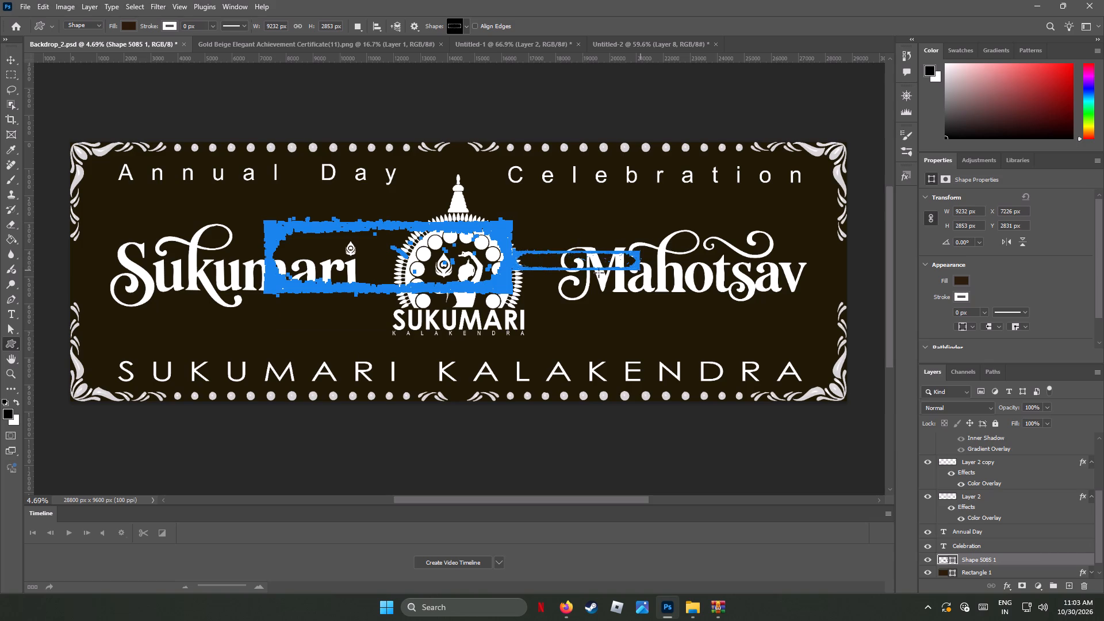
pyautogui.hotkey('ctrl', 'z')
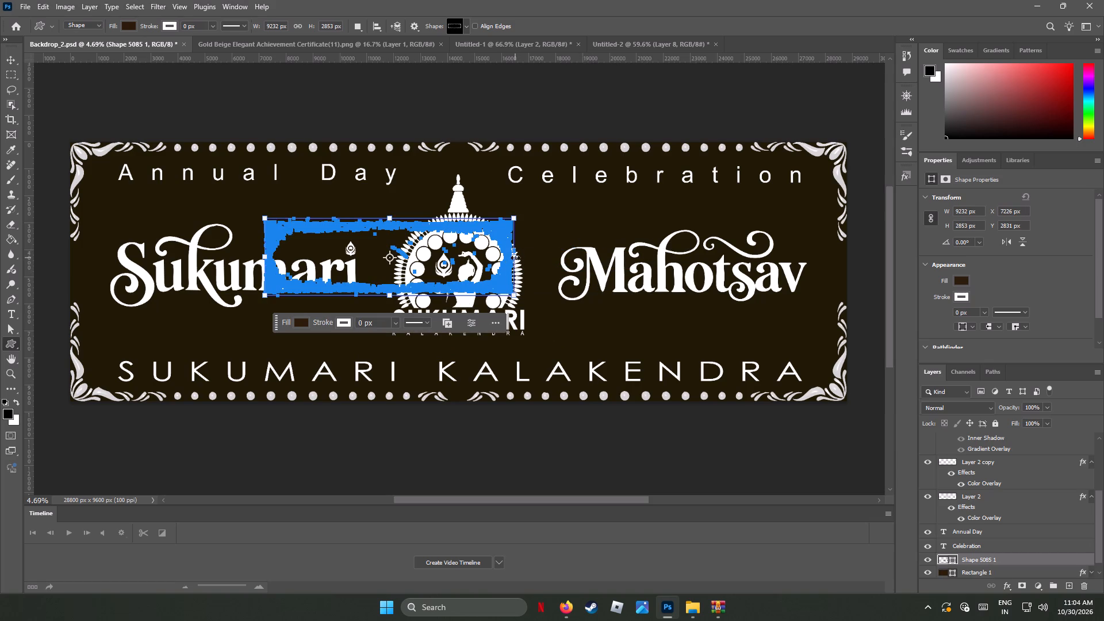
pyautogui.moveTo(515, 258); pyautogui.dragTo(841, 286)
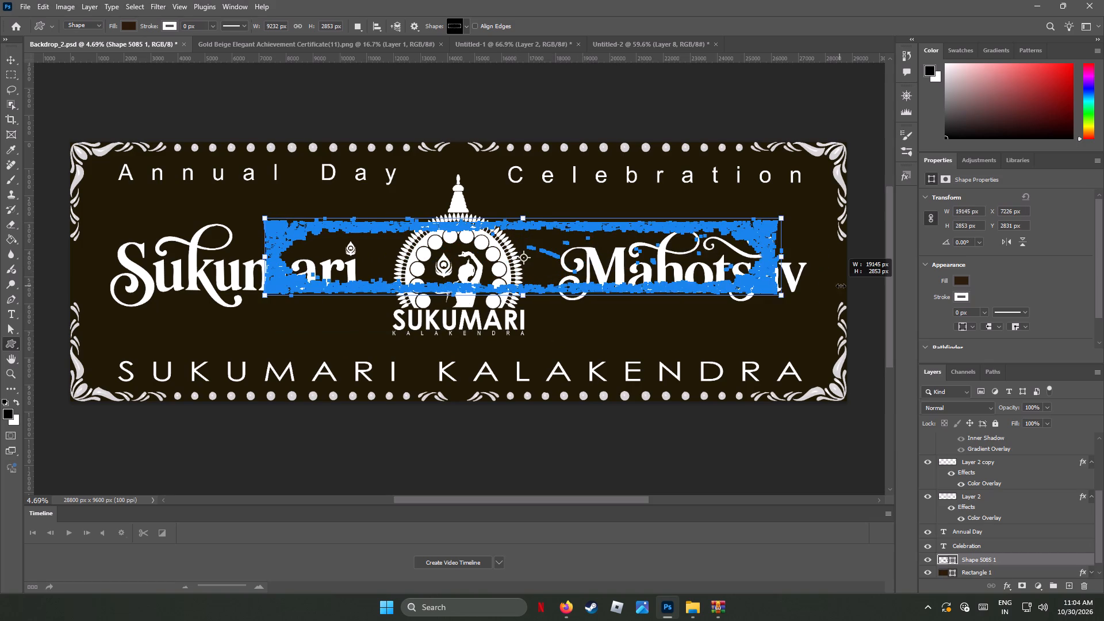
pyautogui.moveTo(841, 286); pyautogui.dragTo(851, 288)
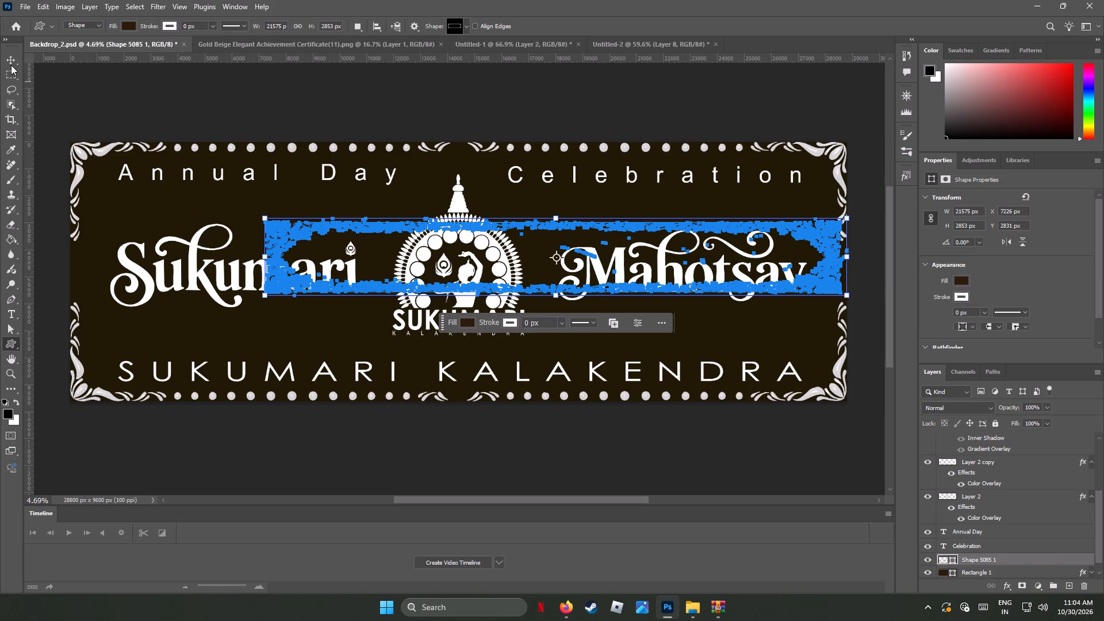
# Select the ornate frame shape just drawn and change its fill to white.
pyautogui.click(11, 59)
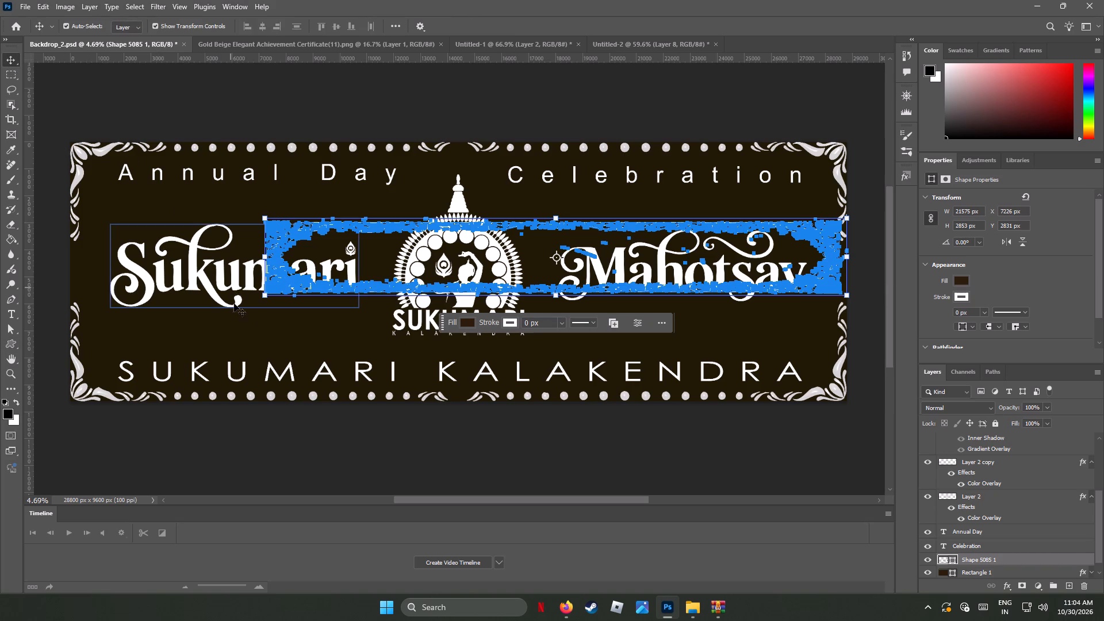
pyautogui.click(236, 335)
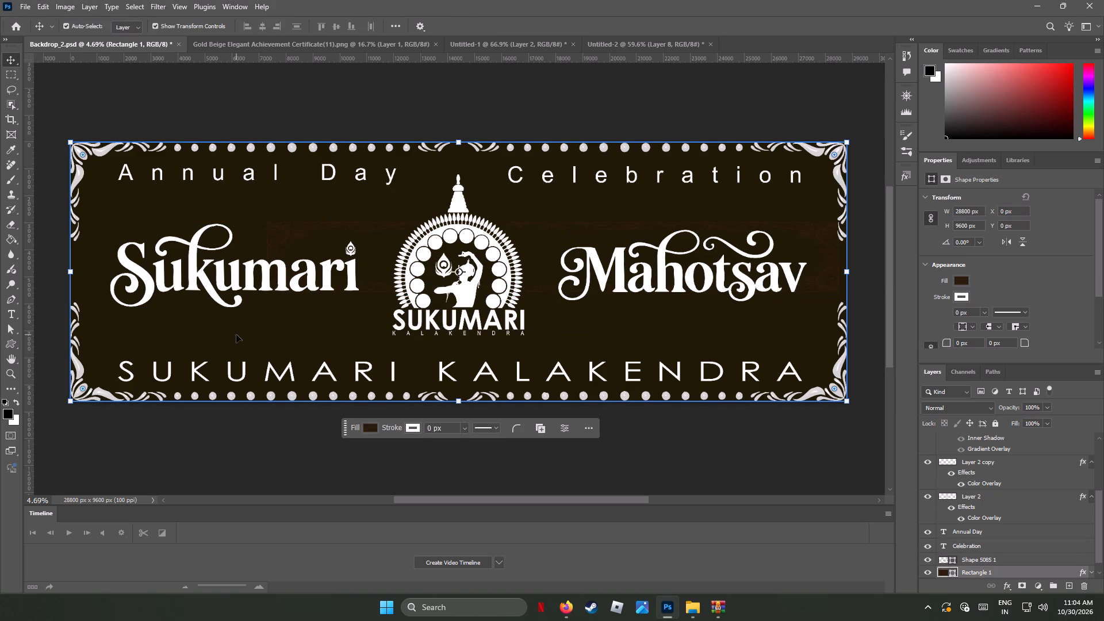
pyautogui.click(348, 222)
pyautogui.click(352, 227)
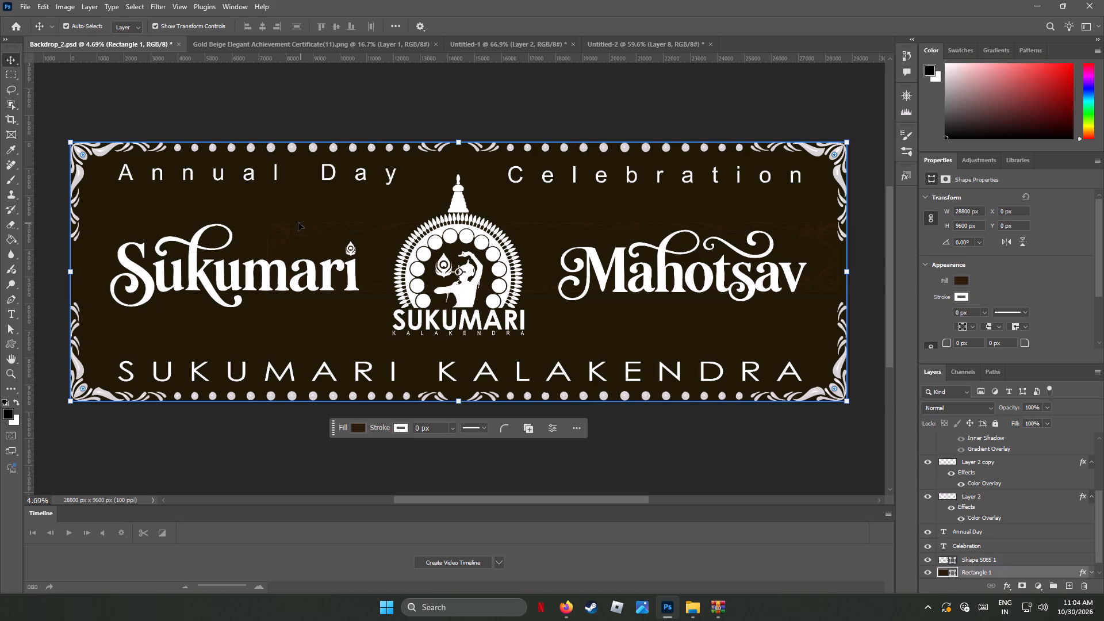
pyautogui.click(272, 225)
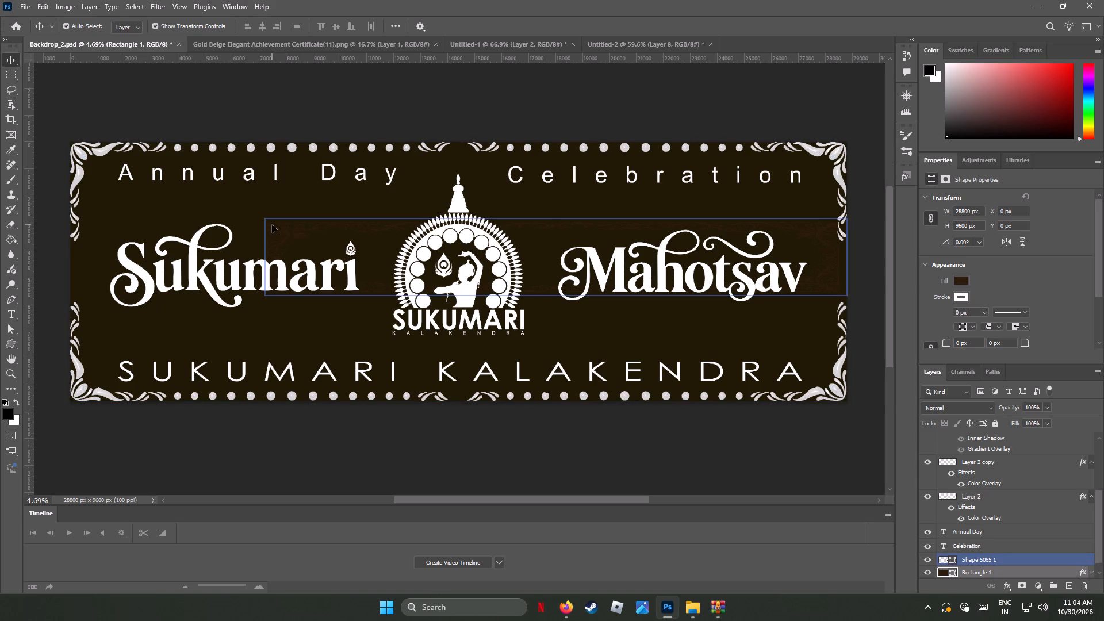
pyautogui.click(960, 279)
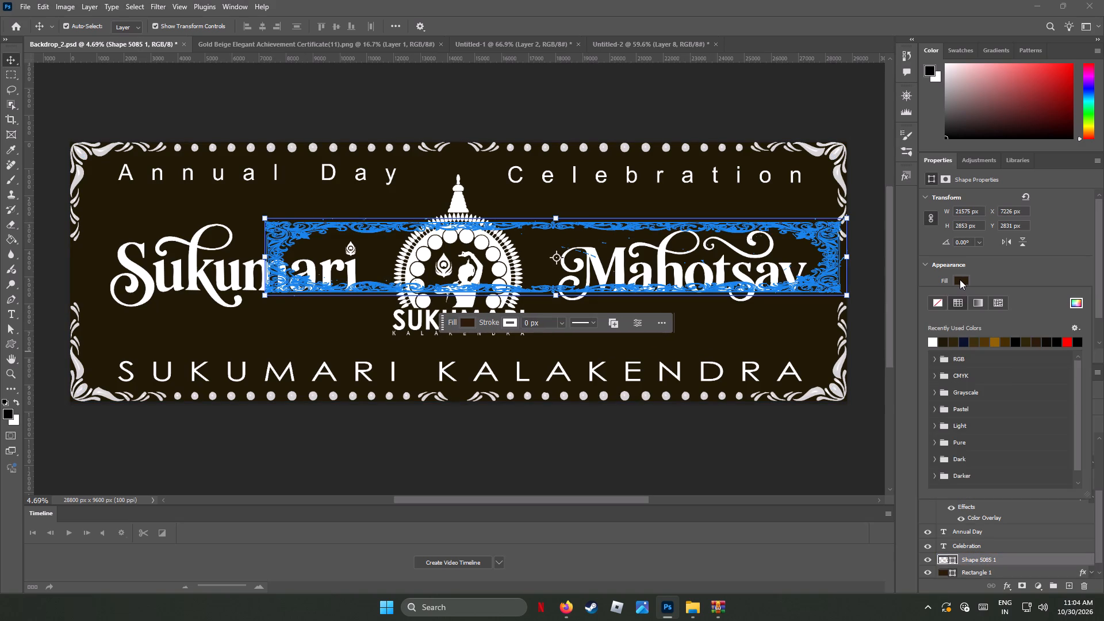
pyautogui.click(929, 346)
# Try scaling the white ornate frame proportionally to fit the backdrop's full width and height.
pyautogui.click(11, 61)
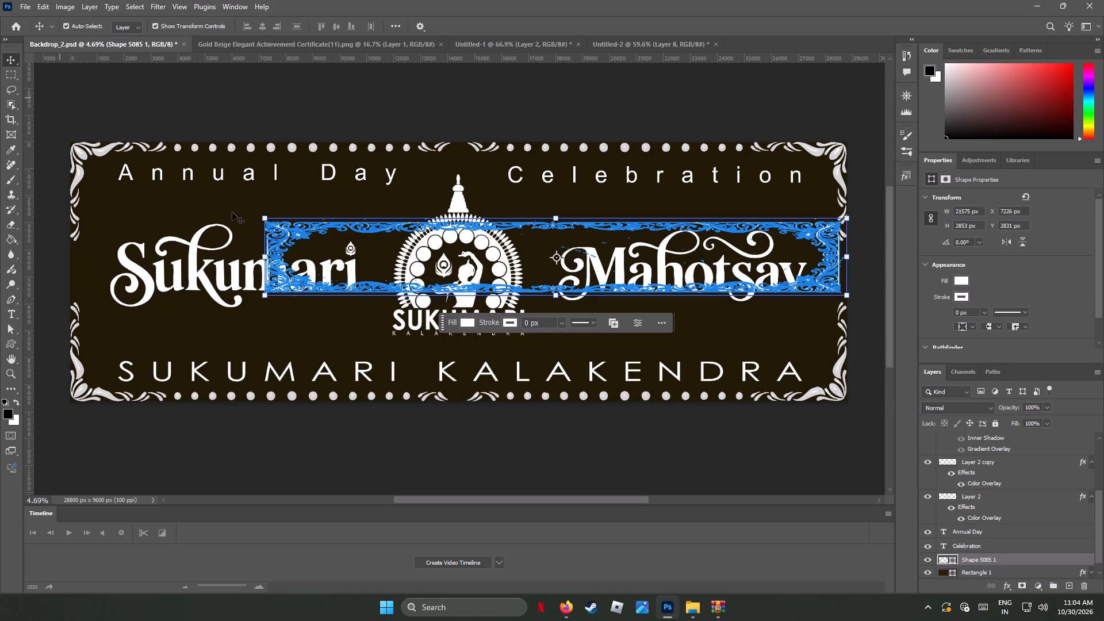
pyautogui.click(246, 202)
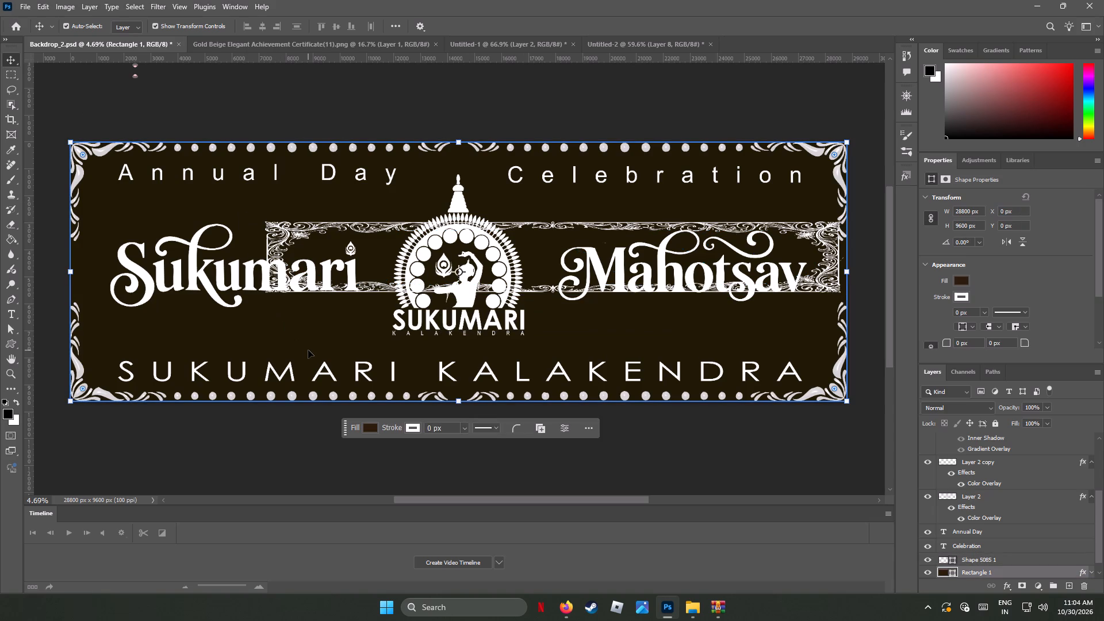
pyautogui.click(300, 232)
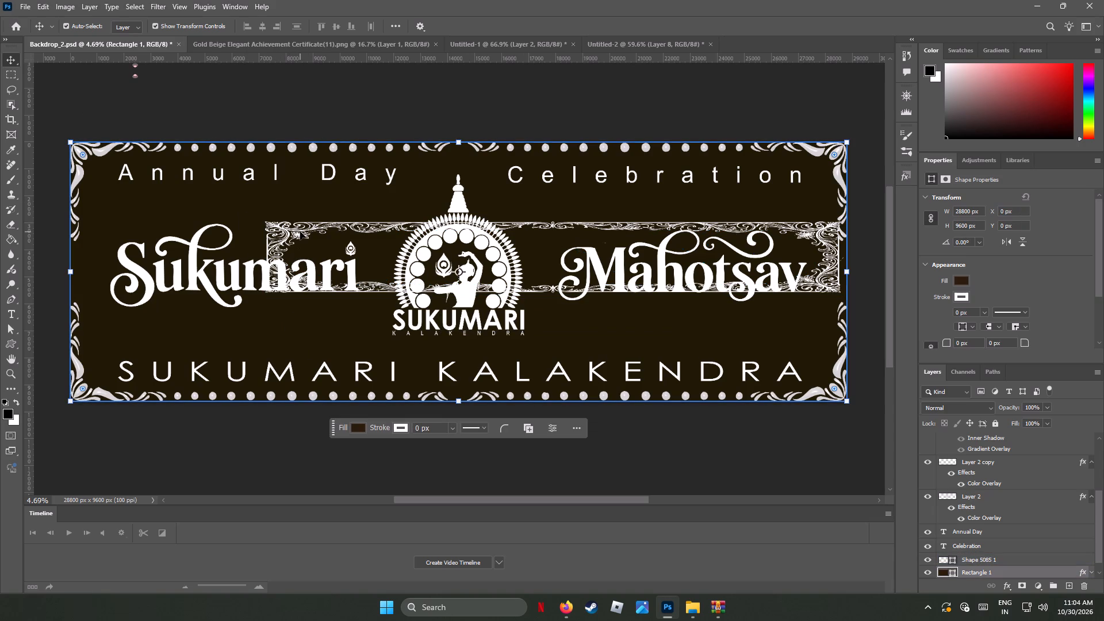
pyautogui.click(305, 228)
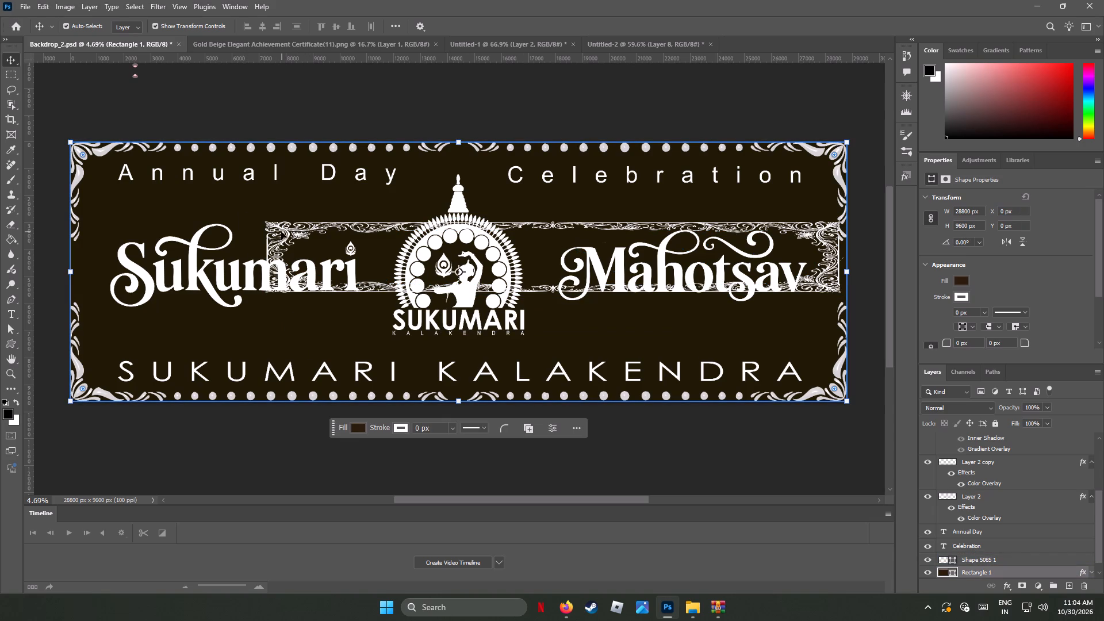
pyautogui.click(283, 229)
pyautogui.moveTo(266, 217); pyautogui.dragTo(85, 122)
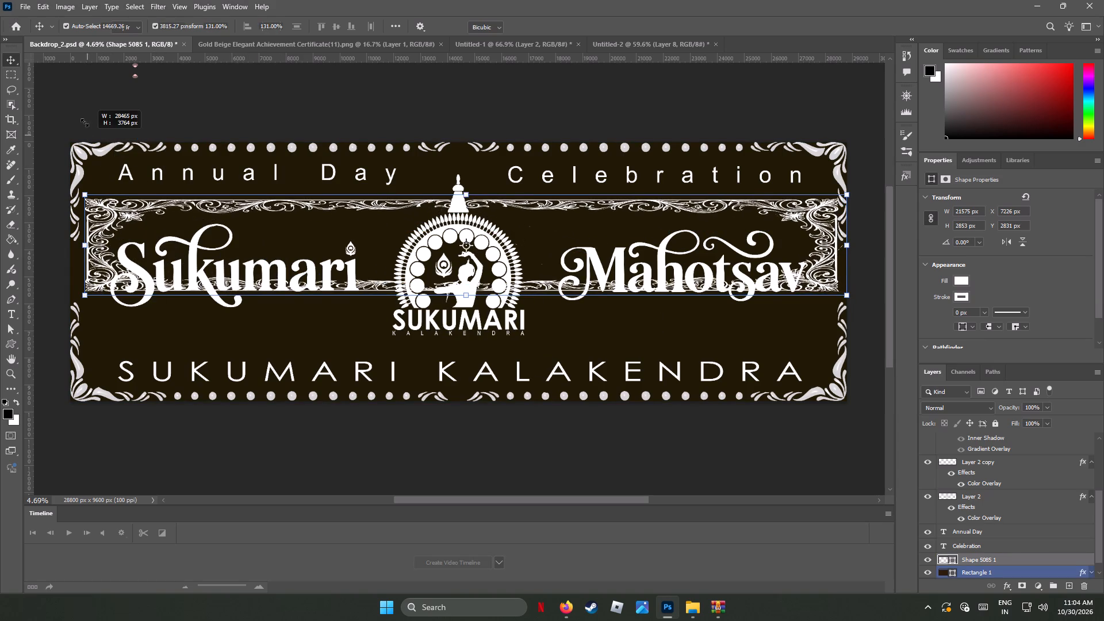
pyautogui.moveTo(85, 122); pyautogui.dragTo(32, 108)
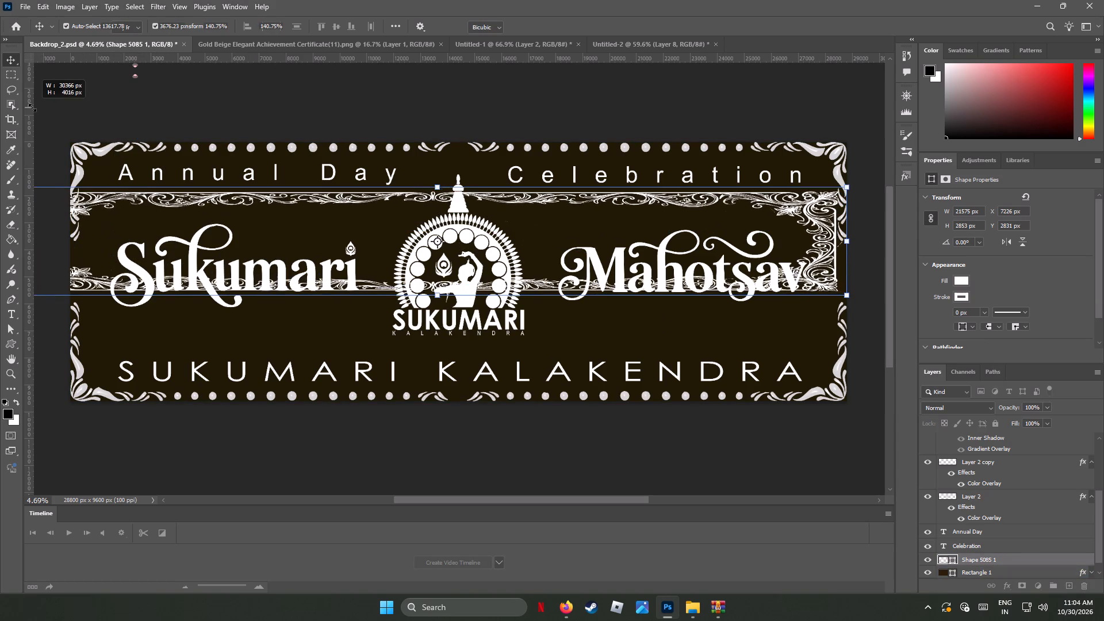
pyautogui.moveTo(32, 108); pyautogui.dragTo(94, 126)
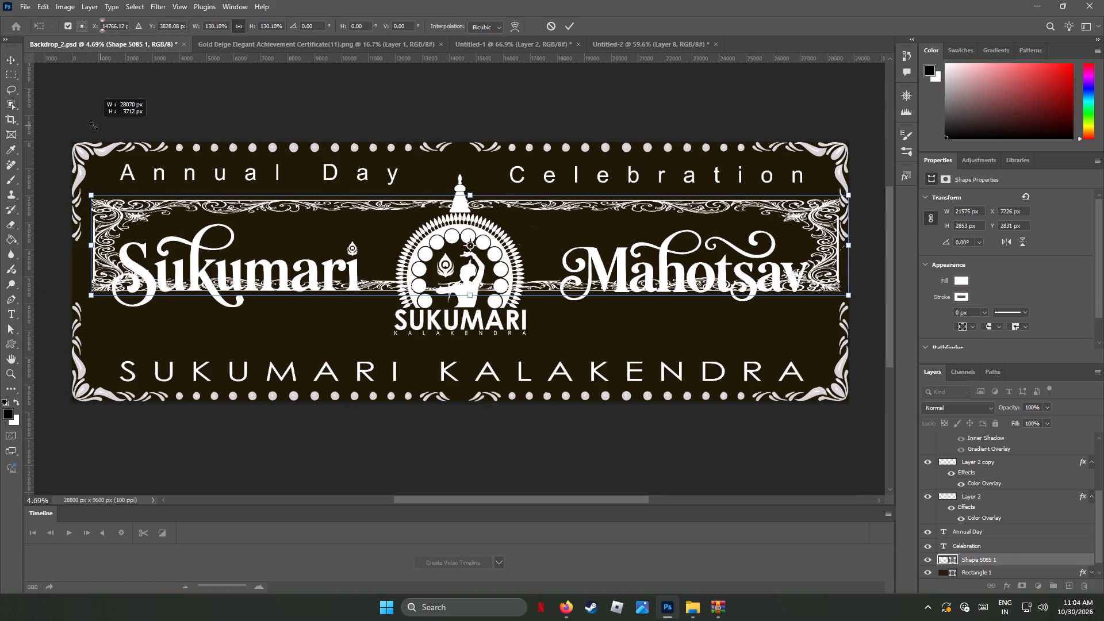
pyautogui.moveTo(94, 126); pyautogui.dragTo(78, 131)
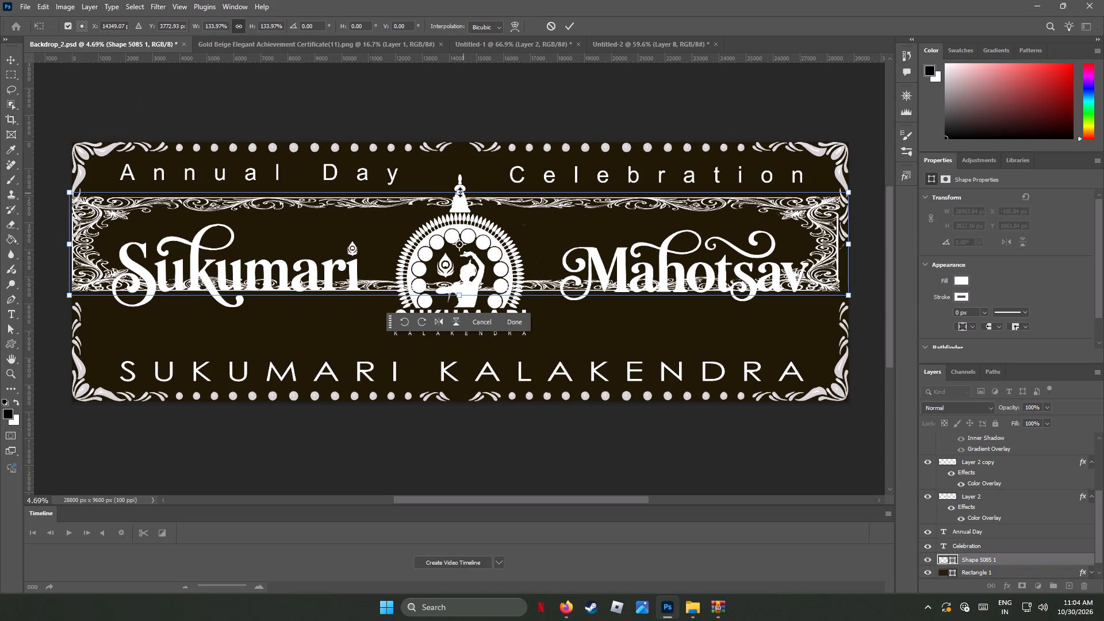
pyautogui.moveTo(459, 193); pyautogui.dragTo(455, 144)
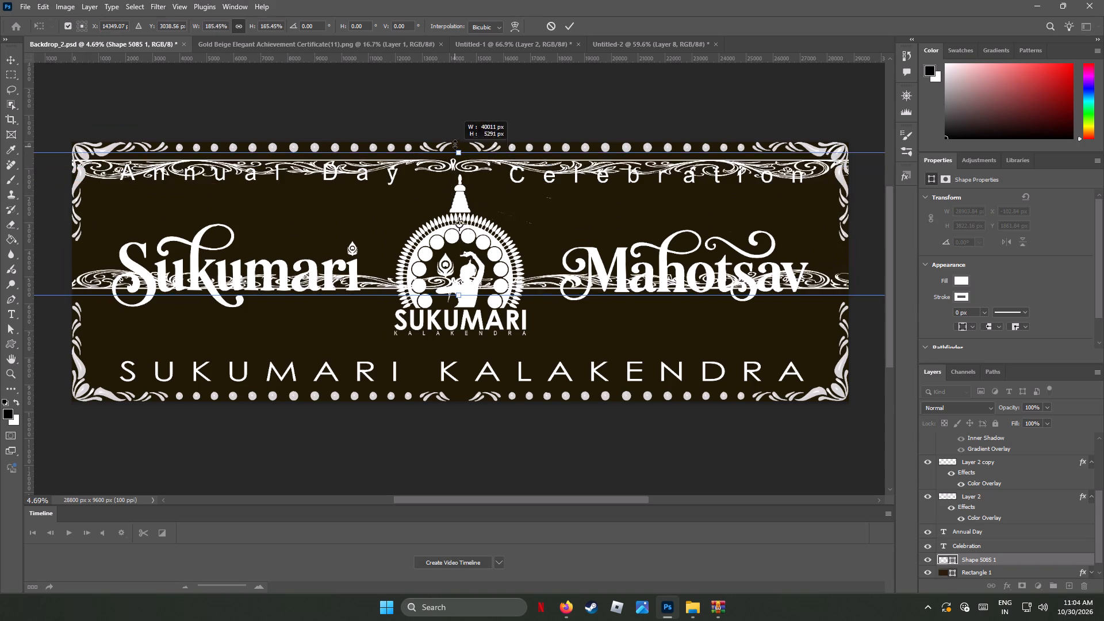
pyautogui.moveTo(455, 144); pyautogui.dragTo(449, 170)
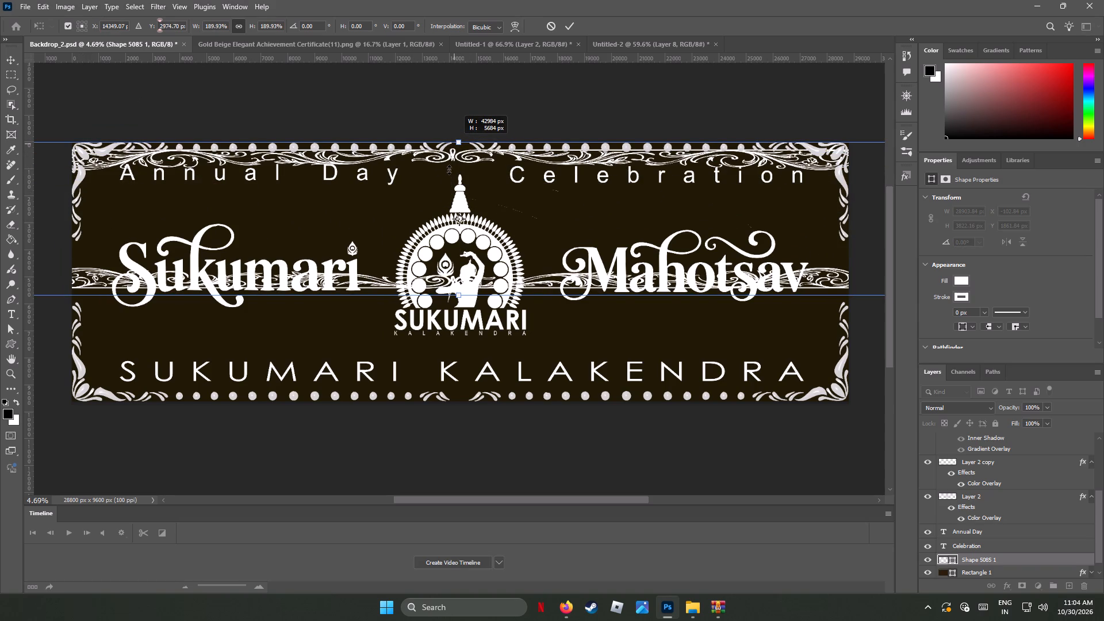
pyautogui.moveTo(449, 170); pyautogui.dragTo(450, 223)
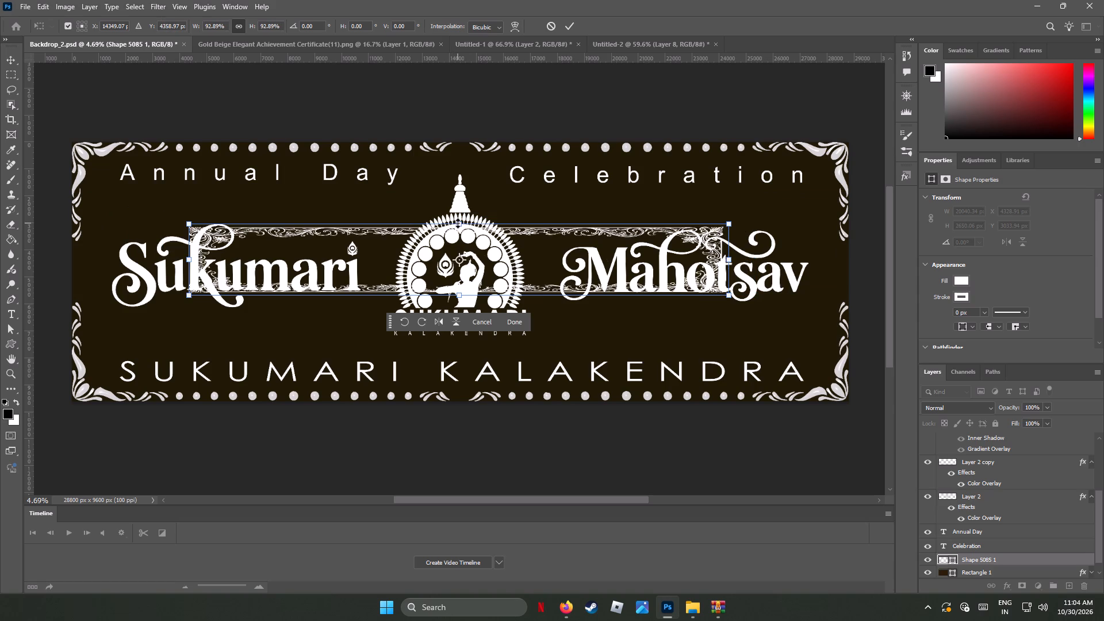
# Stretch only the frame's height to about 10185 px so it reaches slightly past the backdrop's upper and lower edges.
pyautogui.keyDown('shift'); pyautogui.moveTo(458, 223); pyautogui.dragTo(458, 197); pyautogui.keyUp('shift')
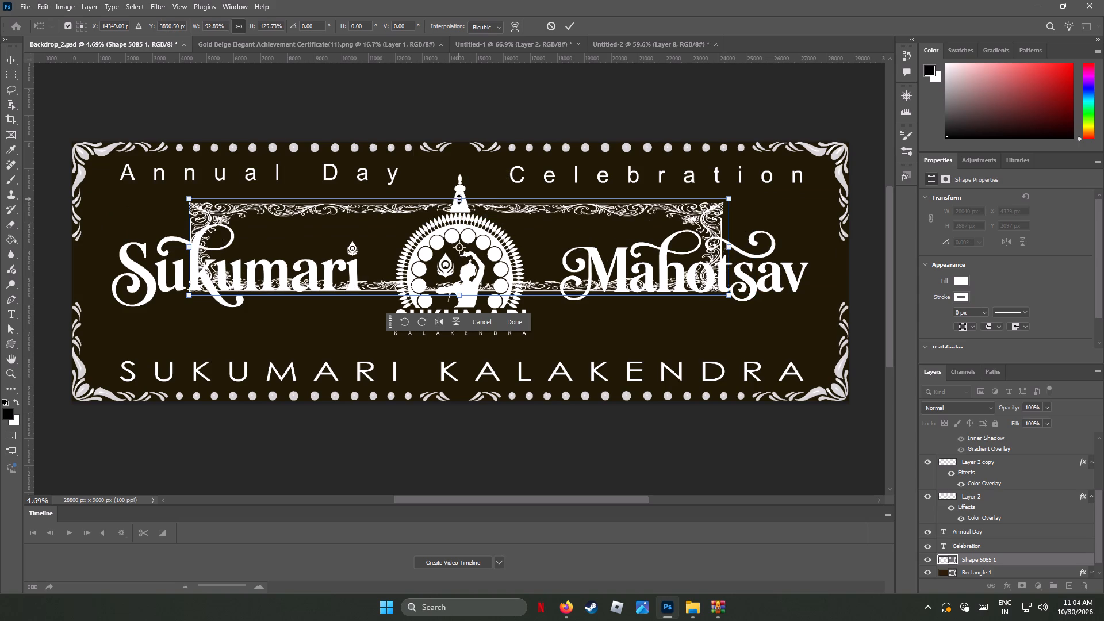
pyautogui.keyDown('shift'); pyautogui.moveTo(459, 199); pyautogui.dragTo(454, 143); pyautogui.keyUp('shift')
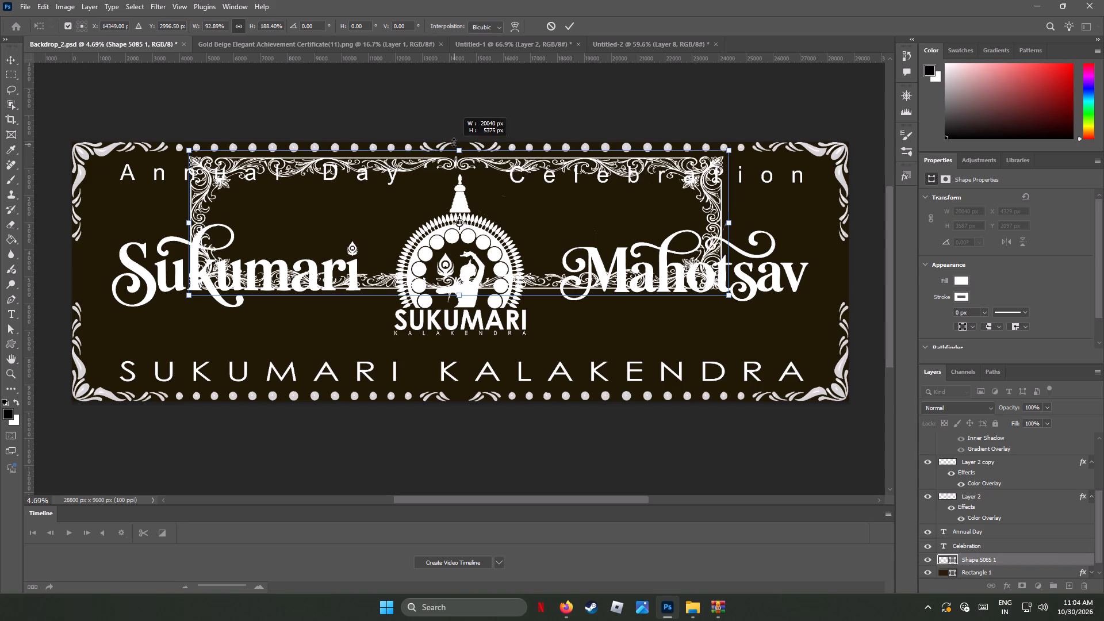
pyautogui.keyDown('shift'); pyautogui.moveTo(454, 143); pyautogui.dragTo(454, 136); pyautogui.keyUp('shift')
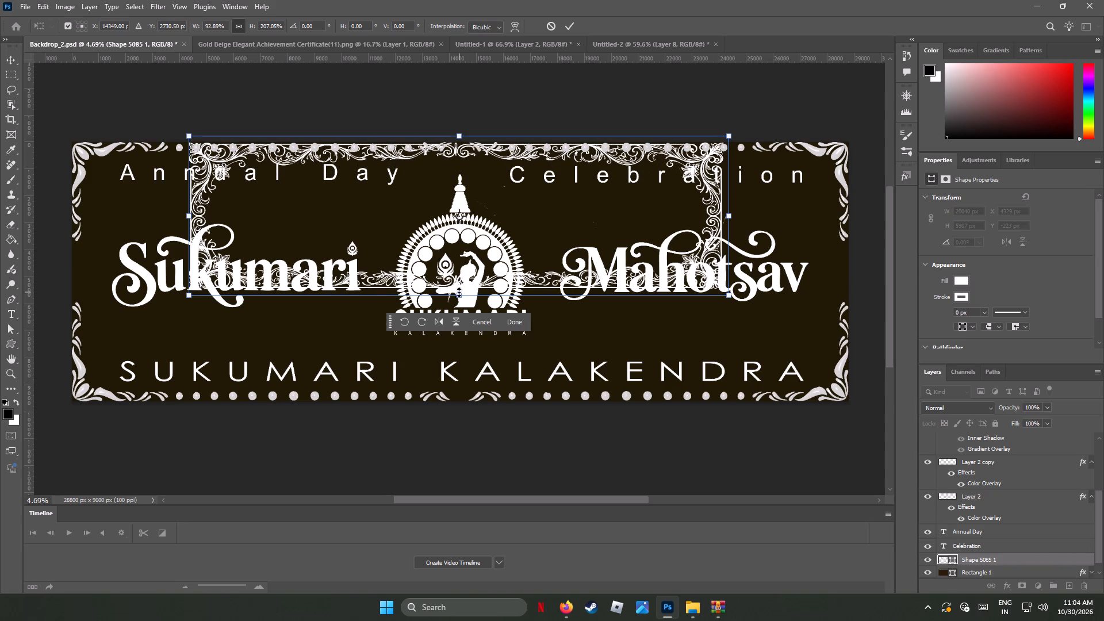
pyautogui.keyDown('shift'); pyautogui.moveTo(460, 296); pyautogui.dragTo(467, 388); pyautogui.keyUp('shift')
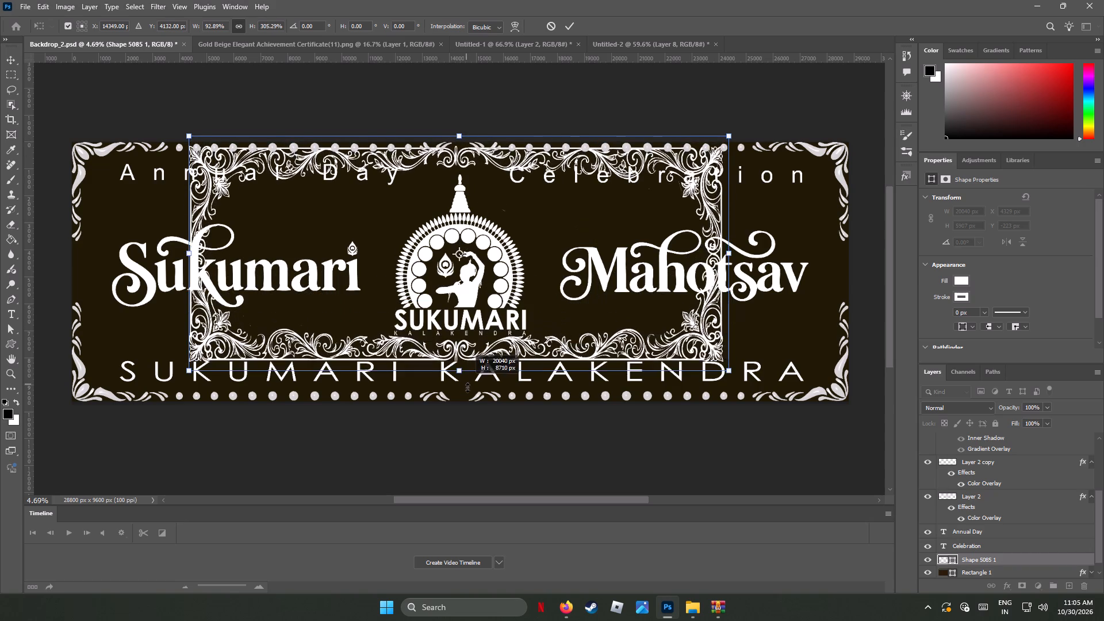
pyautogui.keyDown('shift'); pyautogui.moveTo(467, 388); pyautogui.dragTo(467, 412); pyautogui.keyUp('shift')
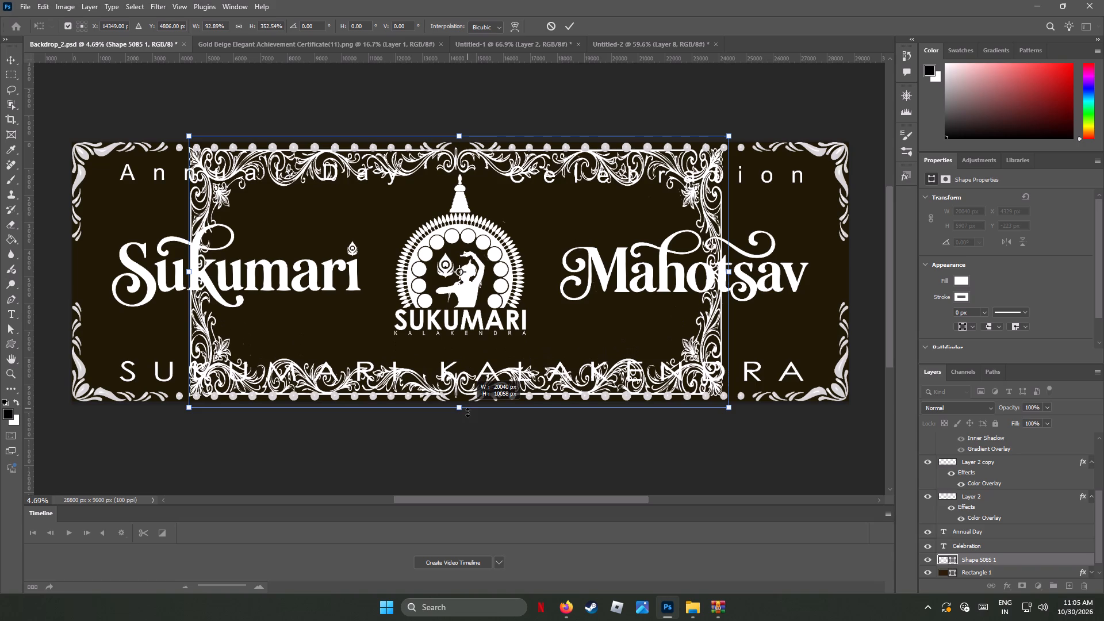
pyautogui.keyDown('shift'); pyautogui.moveTo(467, 412); pyautogui.dragTo(467, 412); pyautogui.keyUp('shift')
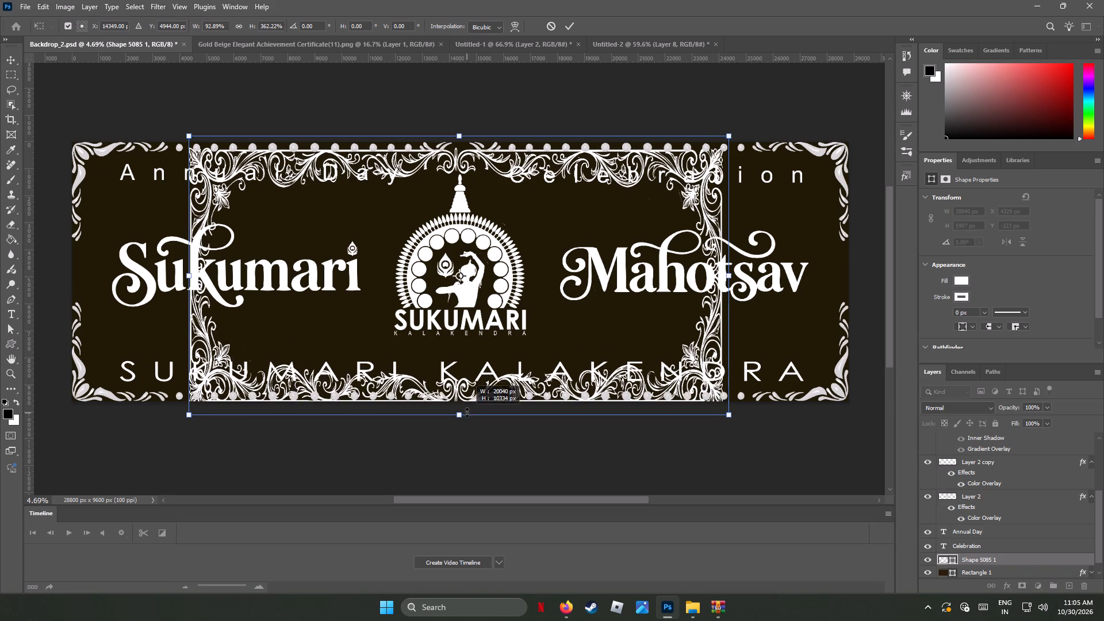
pyautogui.keyDown('shift'); pyautogui.moveTo(467, 412); pyautogui.dragTo(467, 412); pyautogui.keyUp('shift')
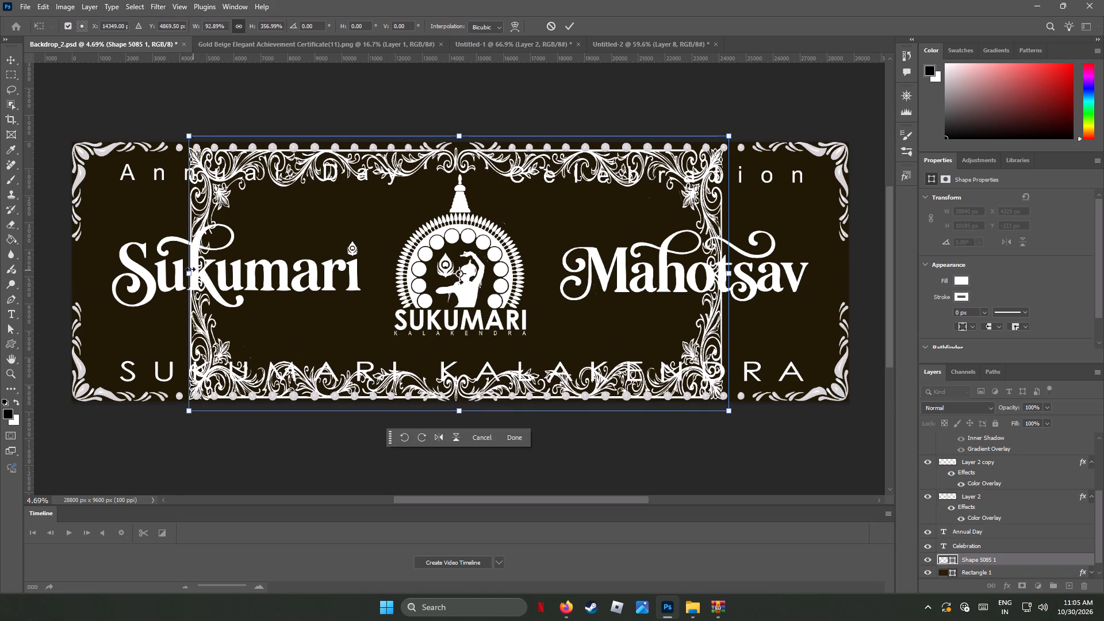
# Stretch the white ornate frame non-proportionally to about 29188 × 10483 px so it spans the backdrop's full width and meets its upper edge.
pyautogui.keyDown('shift'); pyautogui.moveTo(190, 273); pyautogui.dragTo(168, 275); pyautogui.keyUp('shift')
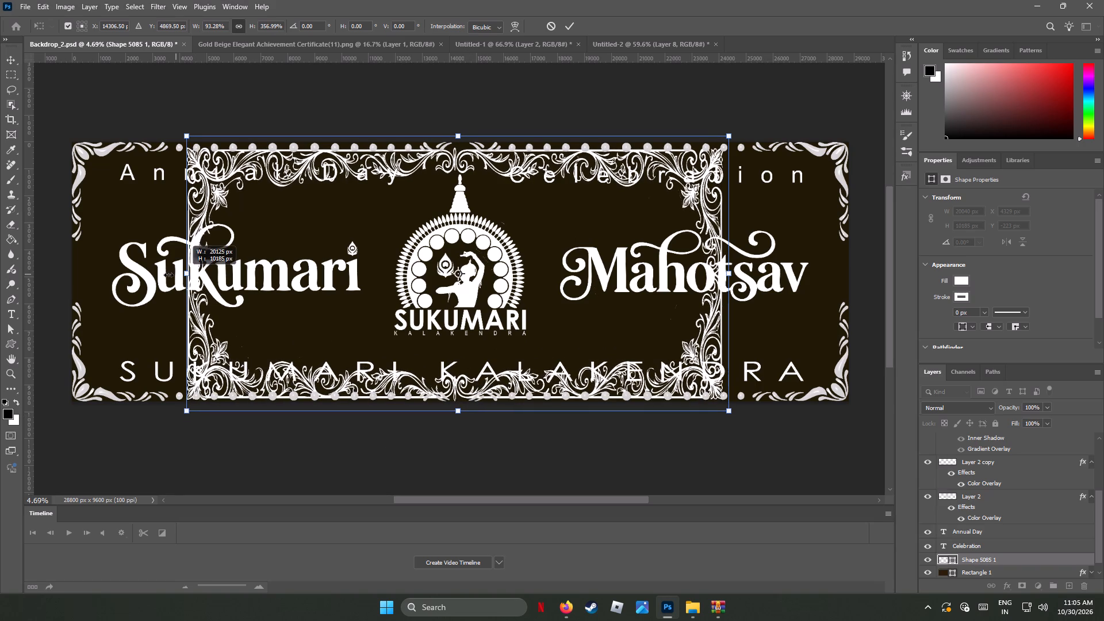
pyautogui.keyDown('shift'); pyautogui.moveTo(168, 275); pyautogui.dragTo(71, 270); pyautogui.keyUp('shift')
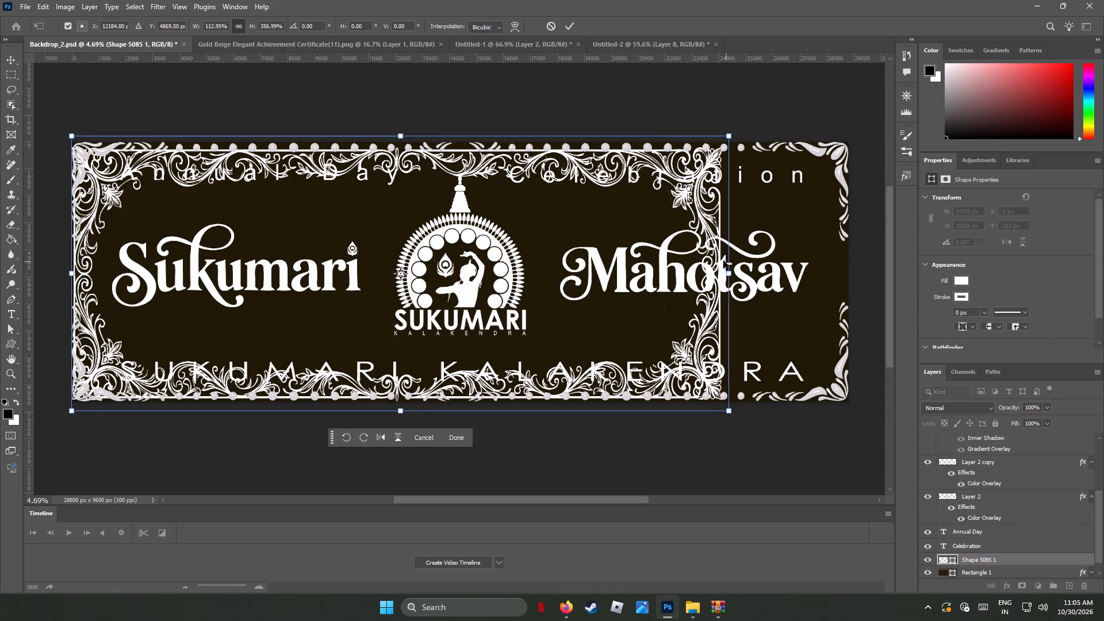
pyautogui.keyDown('shift'); pyautogui.moveTo(727, 273); pyautogui.dragTo(810, 279); pyautogui.keyUp('shift')
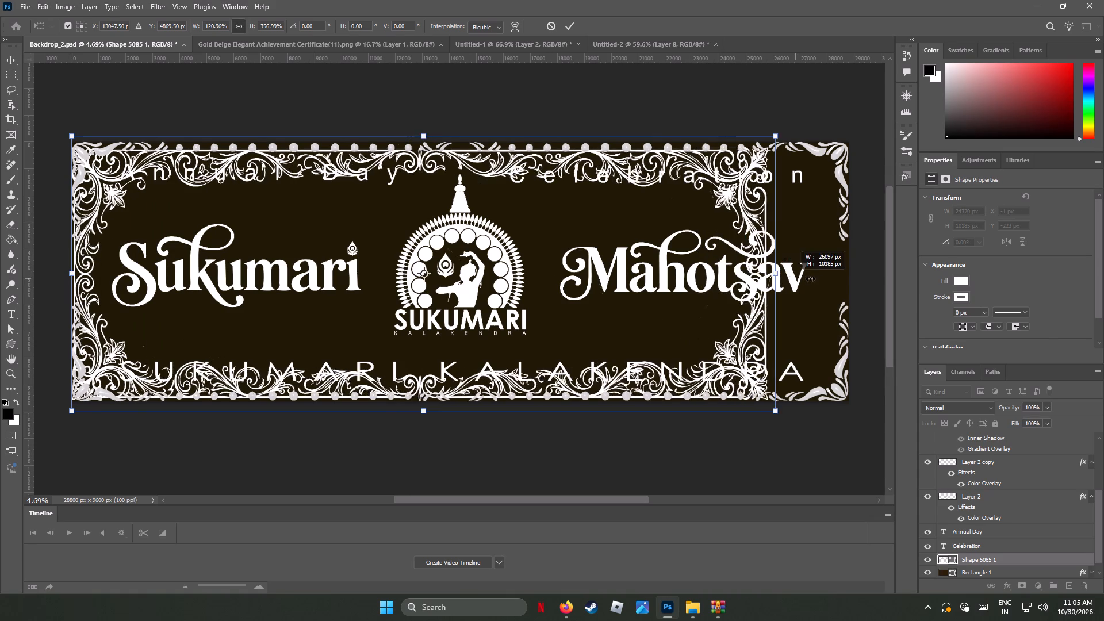
pyautogui.keyDown('shift'); pyautogui.moveTo(810, 279); pyautogui.dragTo(852, 283); pyautogui.keyUp('shift')
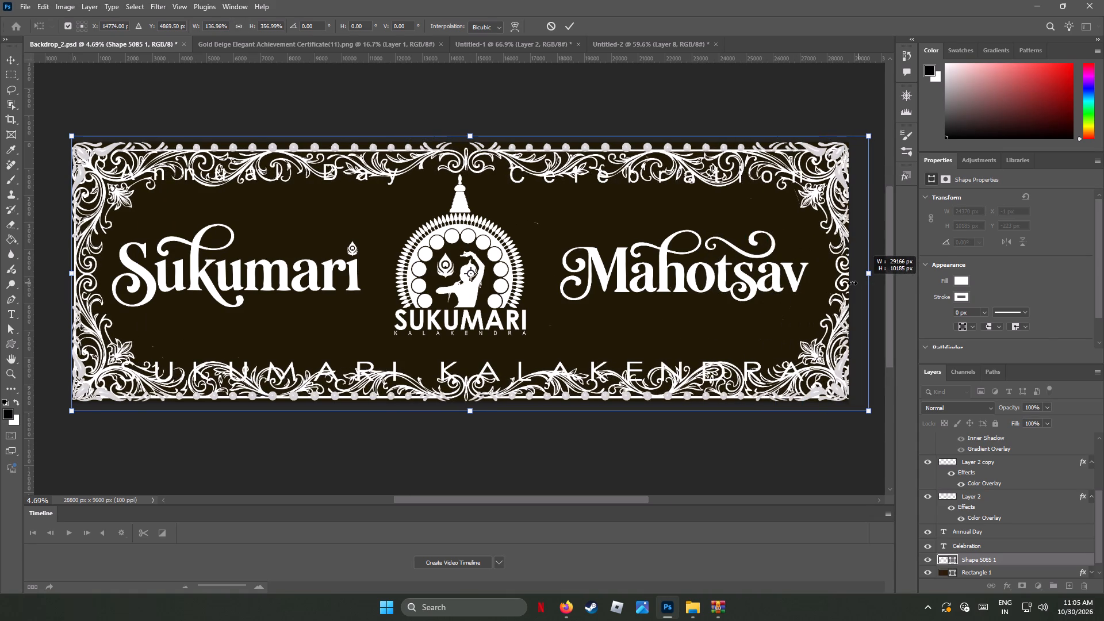
pyautogui.keyDown('shift'); pyautogui.moveTo(852, 283); pyautogui.dragTo(858, 282); pyautogui.keyUp('shift')
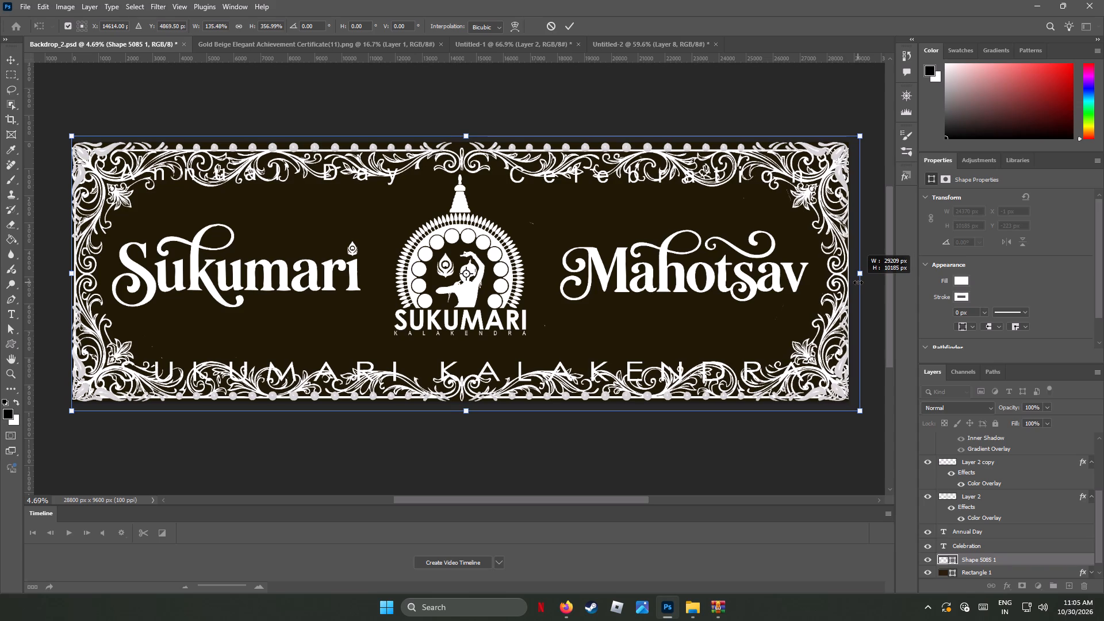
pyautogui.keyDown('shift'); pyautogui.moveTo(858, 282); pyautogui.dragTo(857, 282); pyautogui.keyUp('shift')
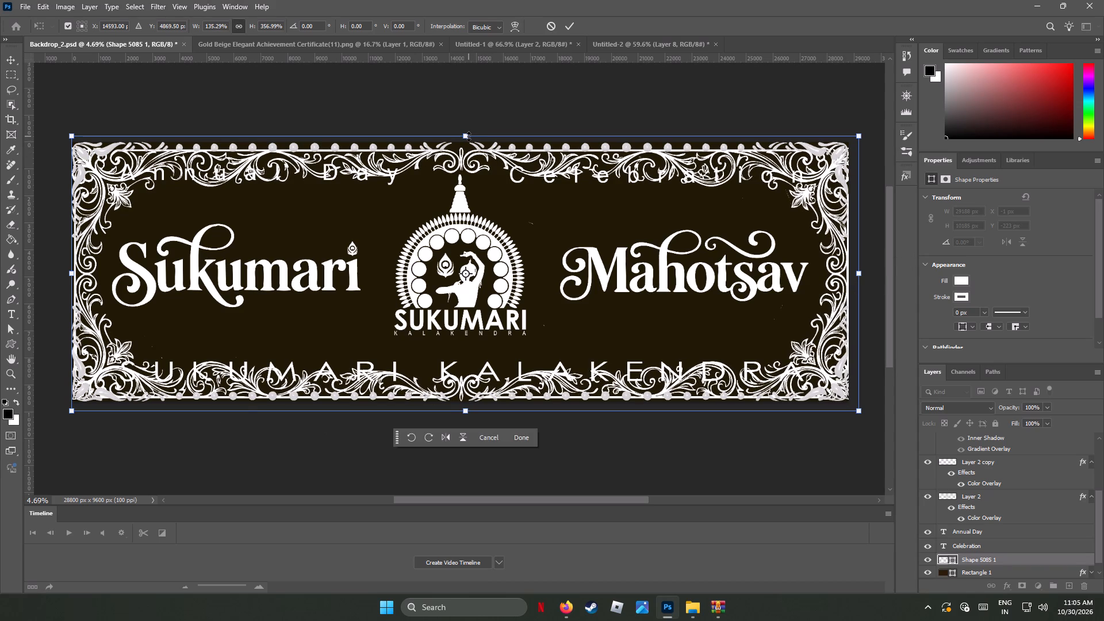
pyautogui.keyDown('shift'); pyautogui.moveTo(469, 136); pyautogui.dragTo(469, 128); pyautogui.keyUp('shift')
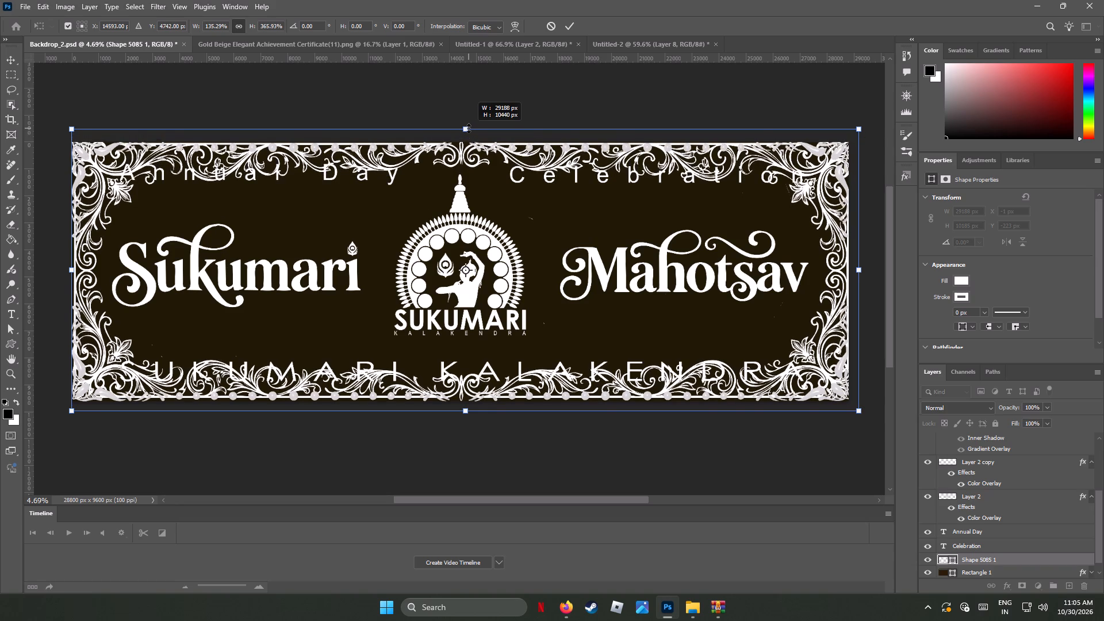
pyautogui.keyDown('shift'); pyautogui.moveTo(469, 128); pyautogui.dragTo(469, 125); pyautogui.keyUp('shift')
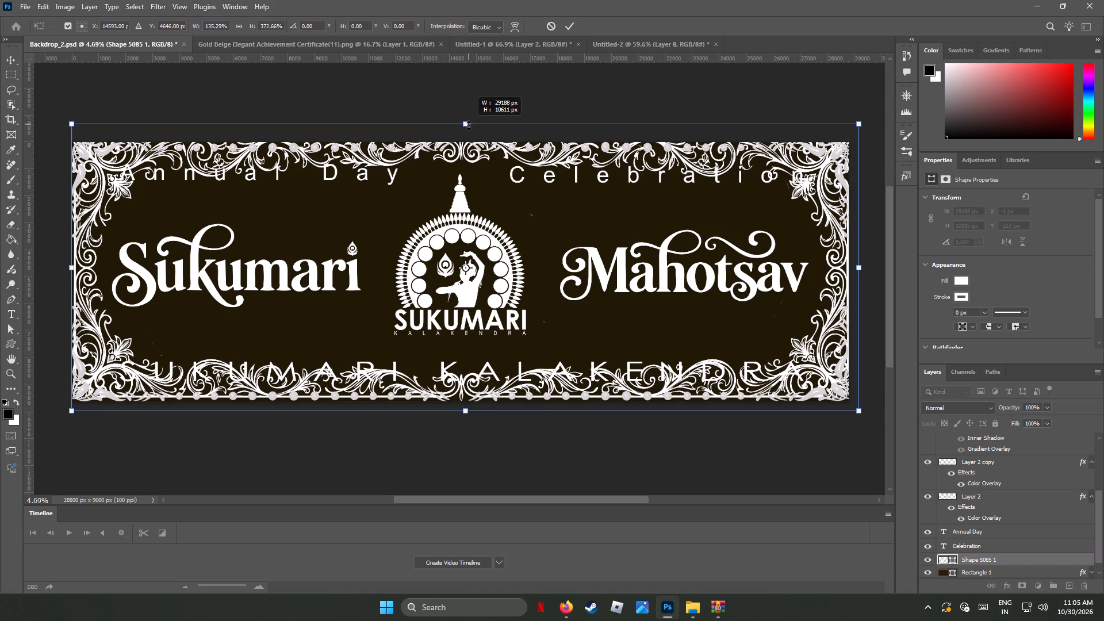
pyautogui.keyDown('shift'); pyautogui.moveTo(469, 125); pyautogui.dragTo(469, 128); pyautogui.keyUp('shift')
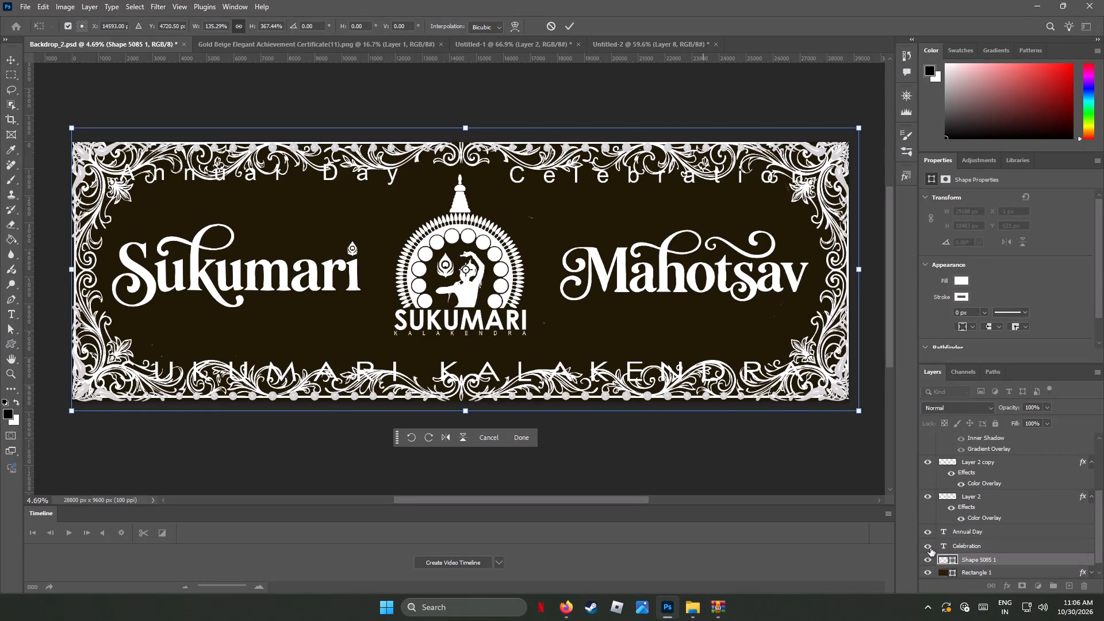
# Hide the feather ornament above the Sukumari heading (Layer 2 copy) and the older dotted corner borders, Shape 5088 1 and Shape 5088 1 copy.
pyautogui.click(929, 493)
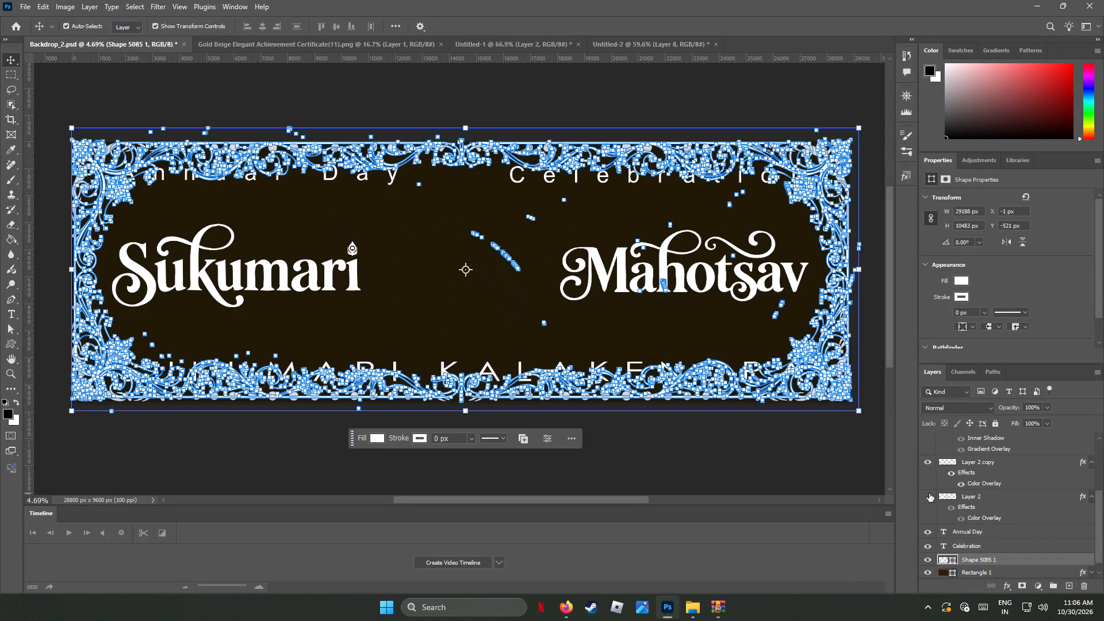
pyautogui.click(929, 493)
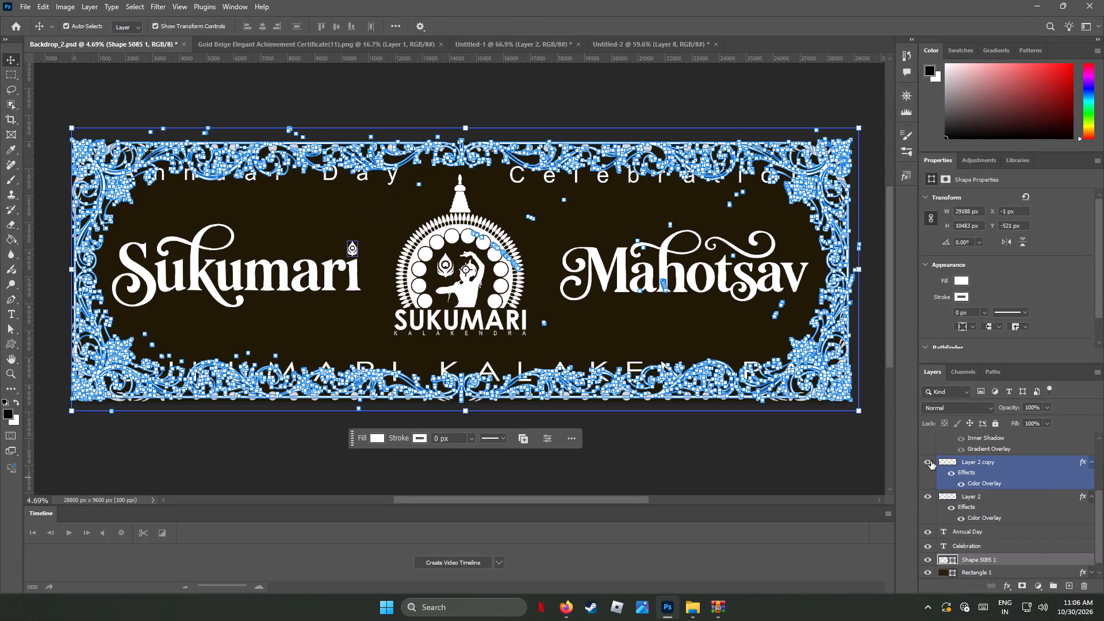
pyautogui.click(931, 461)
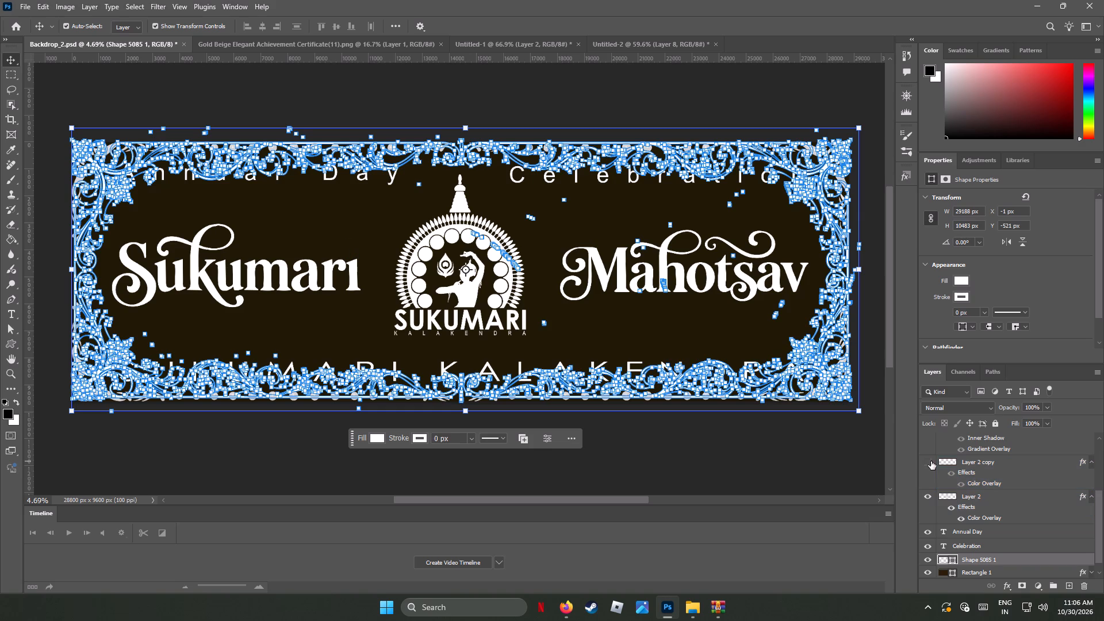
pyautogui.scroll(4, 931, 461)
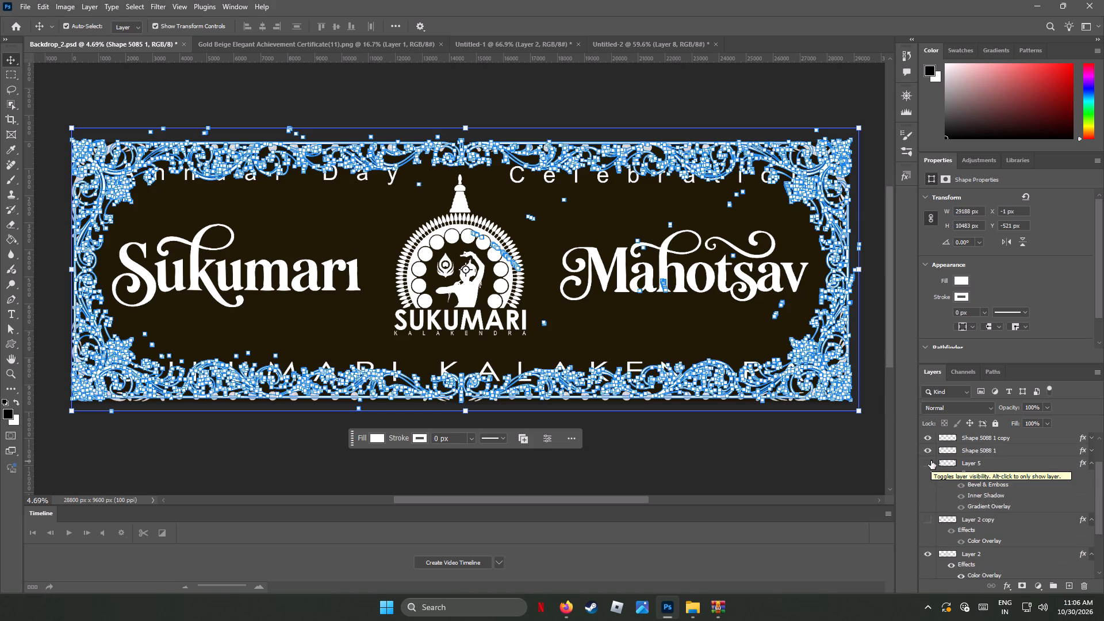
pyautogui.click(929, 447)
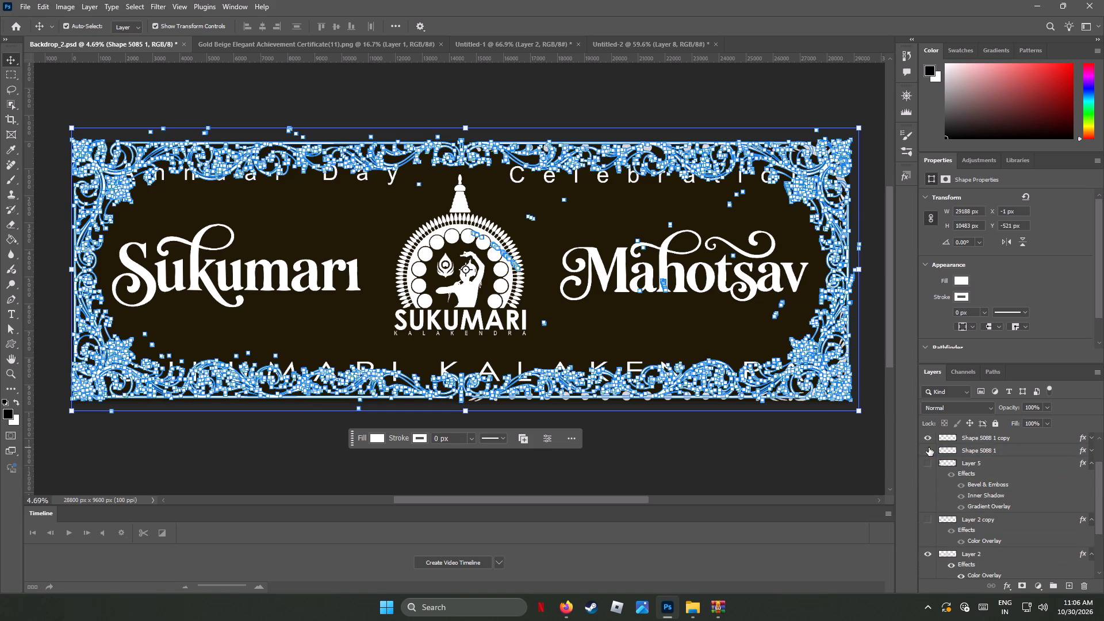
pyautogui.scroll(2, 927, 447)
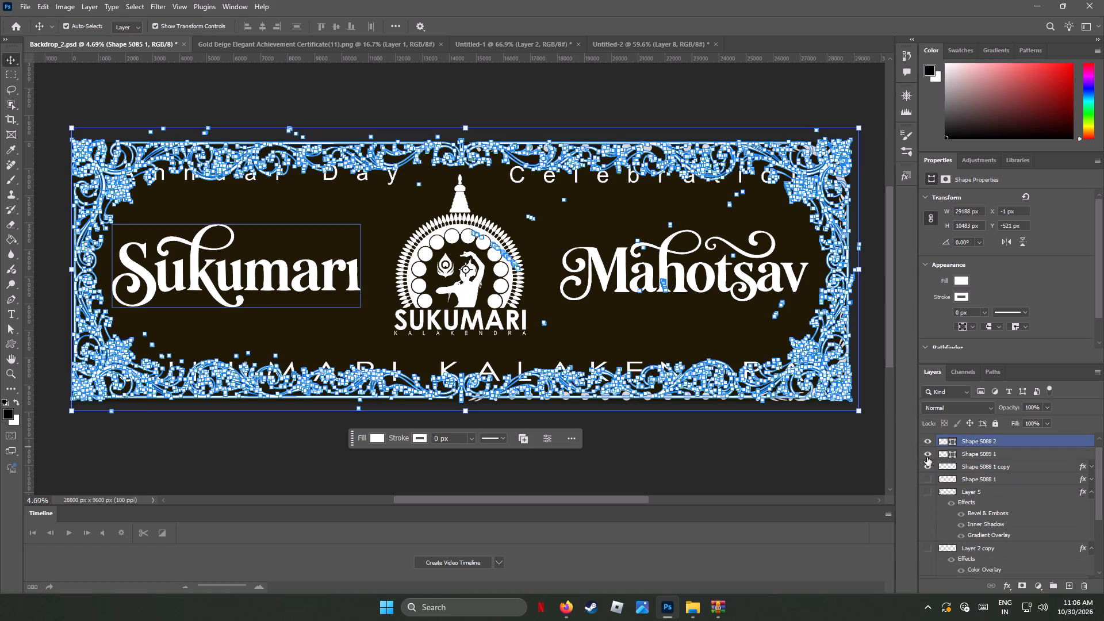
pyautogui.click(928, 463)
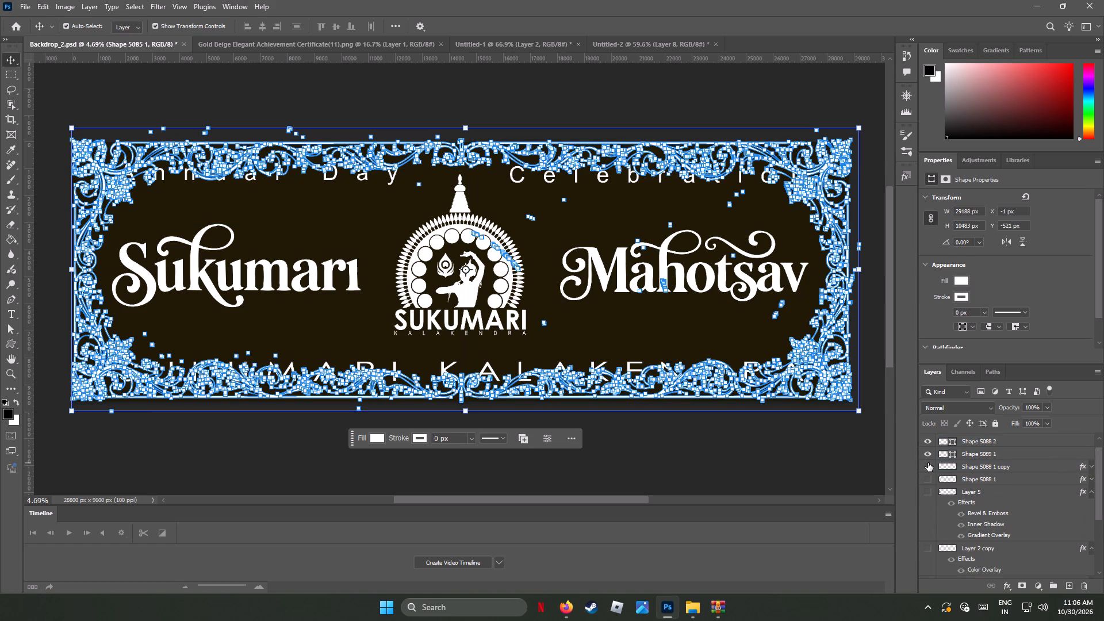
pyautogui.click(929, 453)
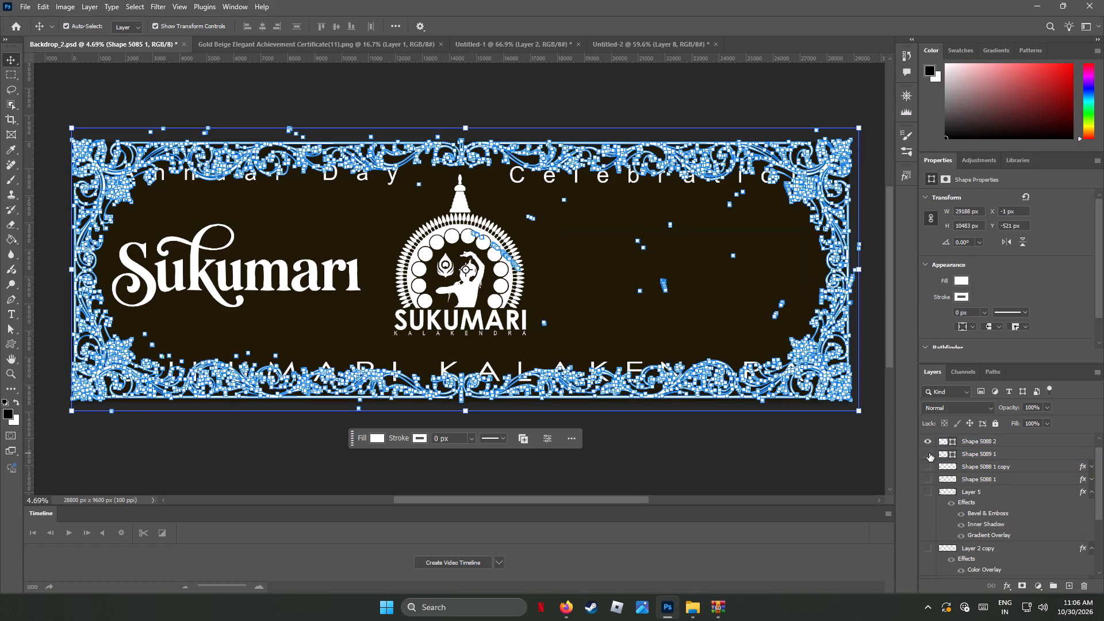
pyautogui.click(929, 453)
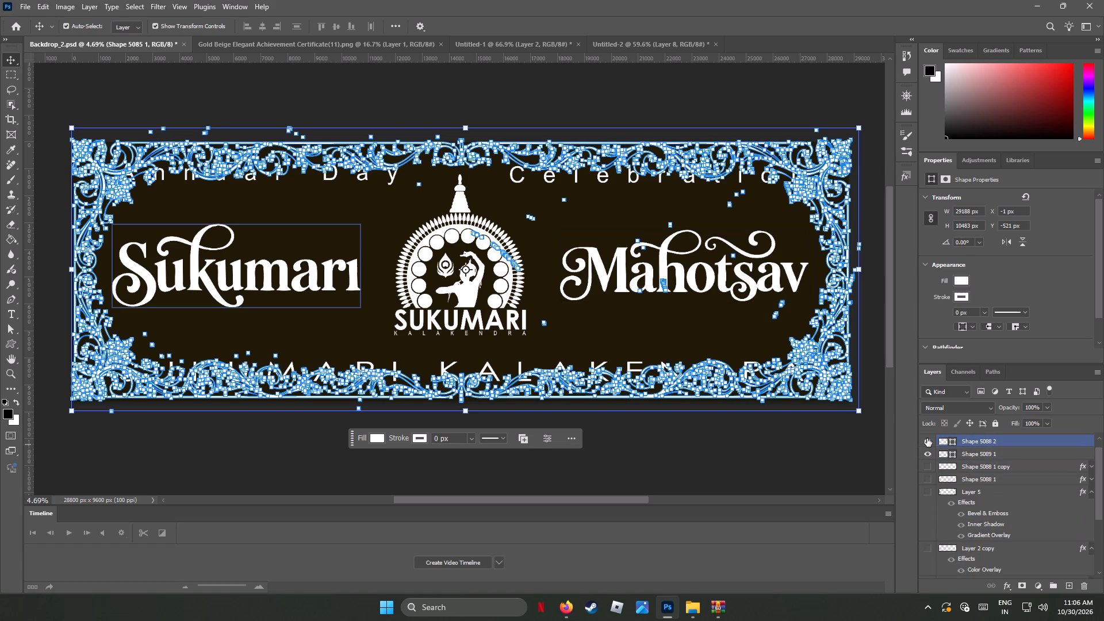
pyautogui.click(927, 438)
pyautogui.click(927, 438)
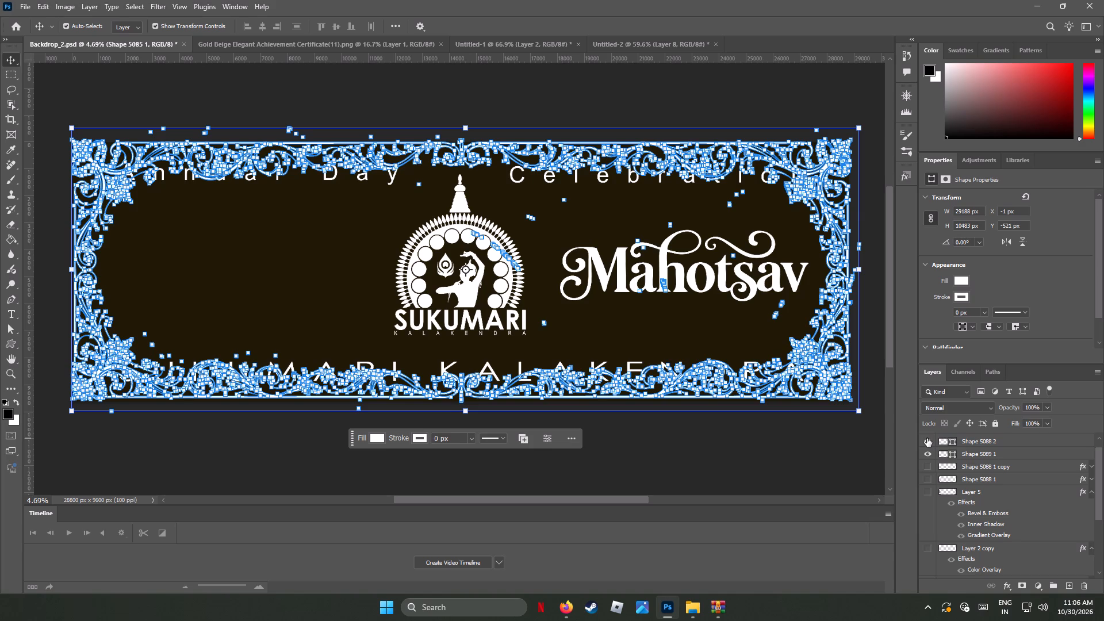
pyautogui.scroll(4, 929, 442)
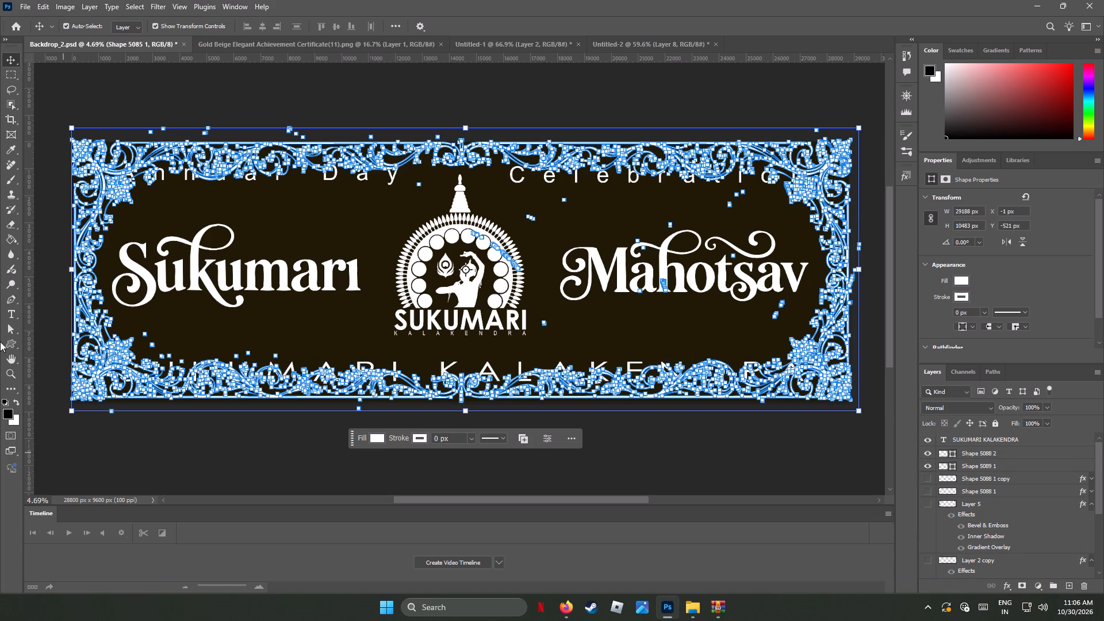
# Select the ornate frame's path and delete its stray anchor points on either side of the logo's spire with the Pen tool.
pyautogui.rightClick(14, 344)
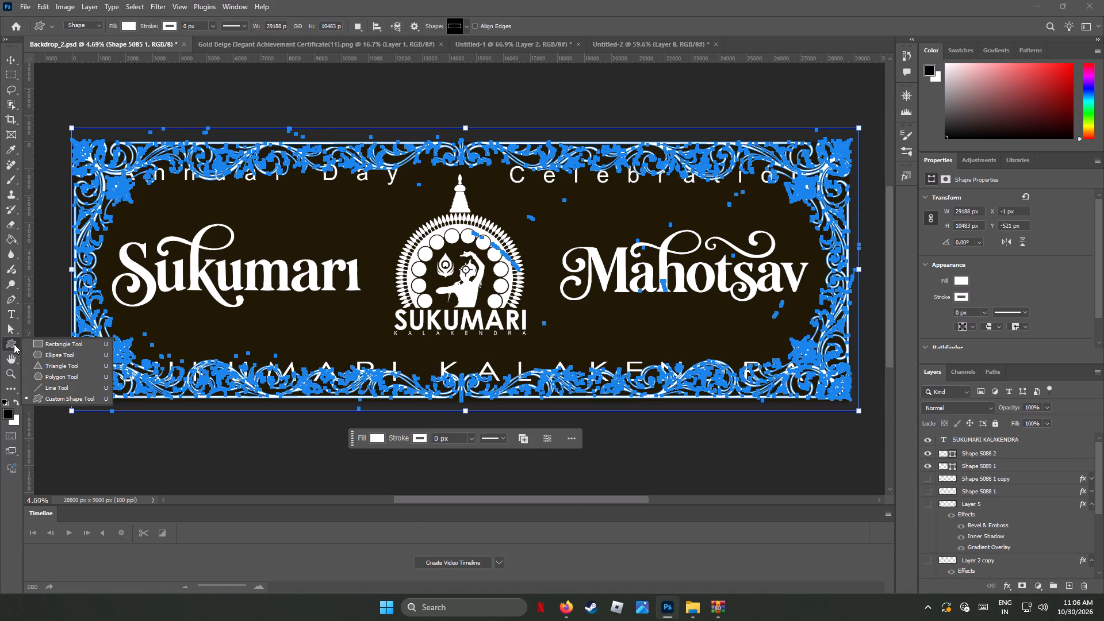
pyautogui.click(13, 296)
pyautogui.click(16, 303)
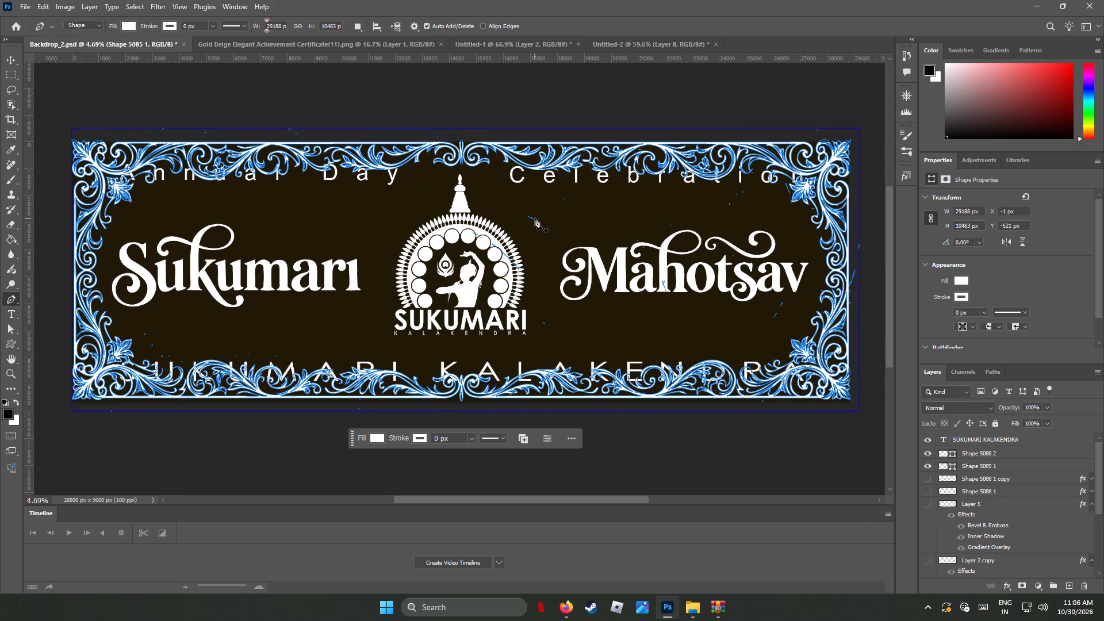
pyautogui.click(8, 328)
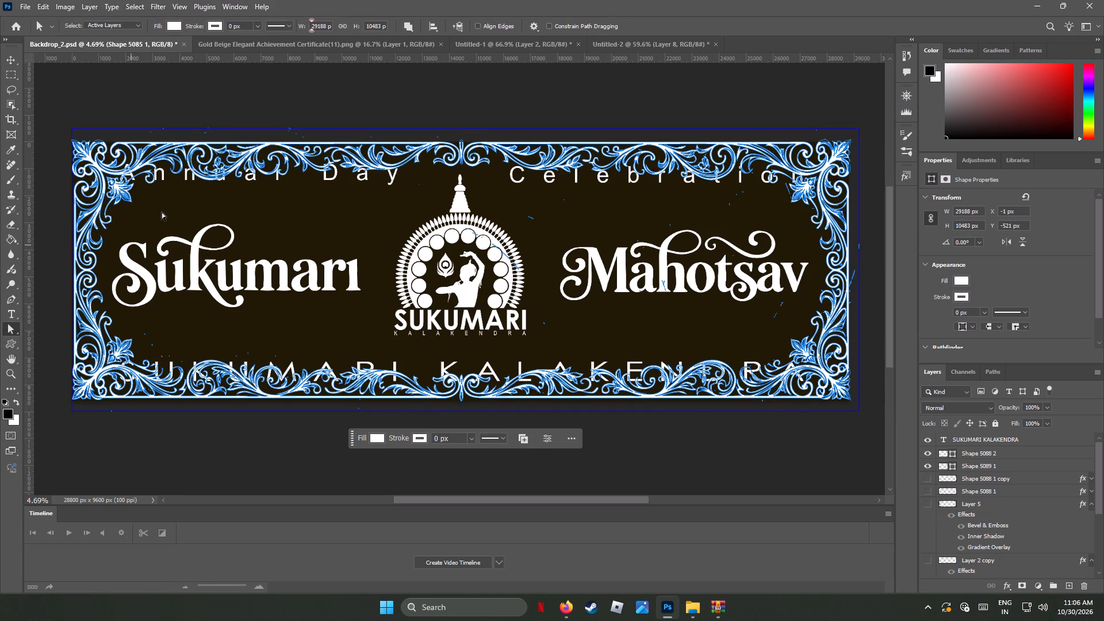
pyautogui.click(208, 145)
pyautogui.click(10, 301)
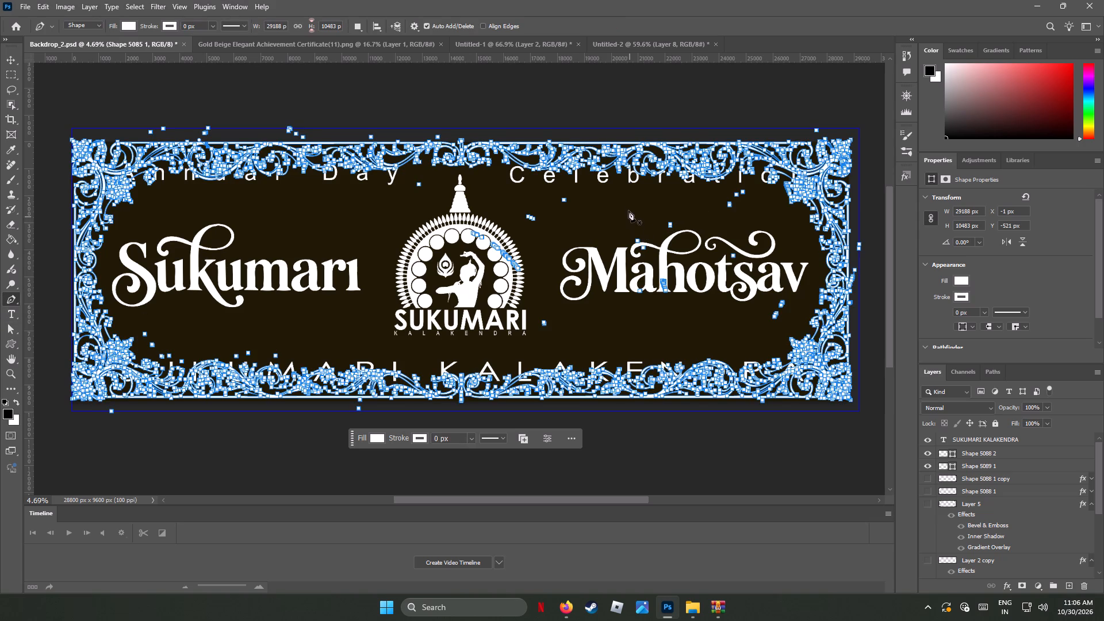
pyautogui.keyDown('alt'); pyautogui.scroll(9, 528, 209); pyautogui.keyUp('alt')
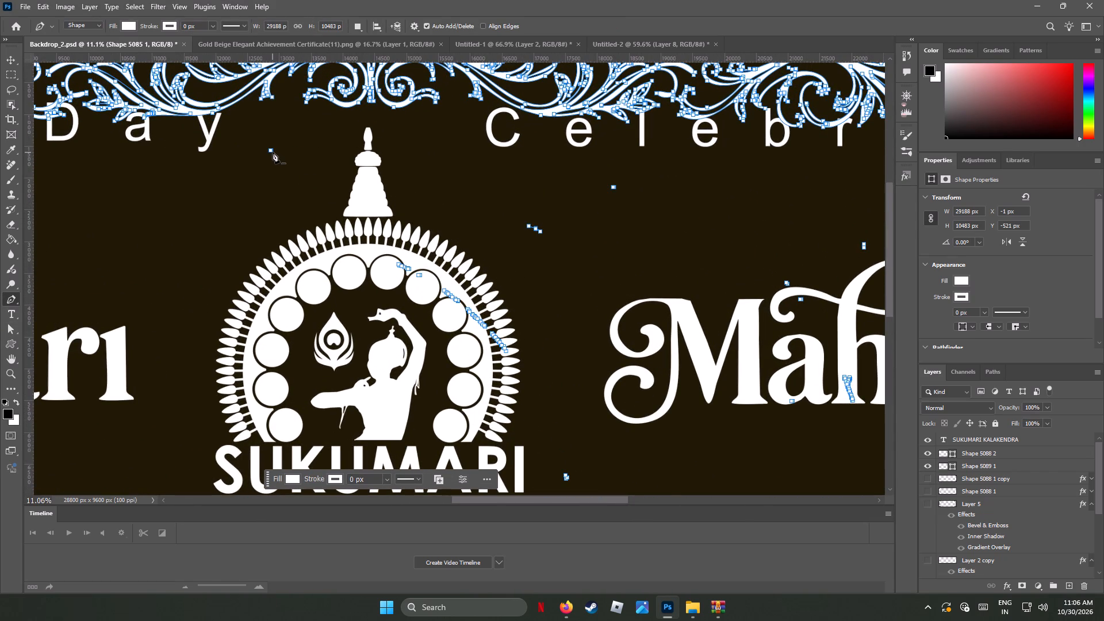
pyautogui.click(271, 151)
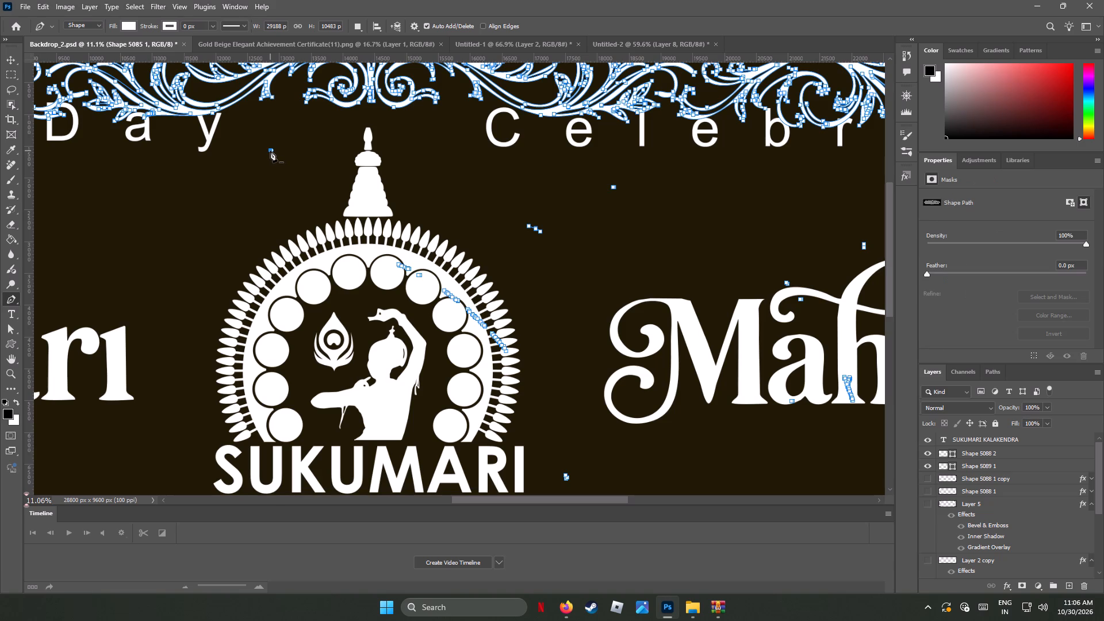
pyautogui.click(270, 151)
pyautogui.click(530, 227)
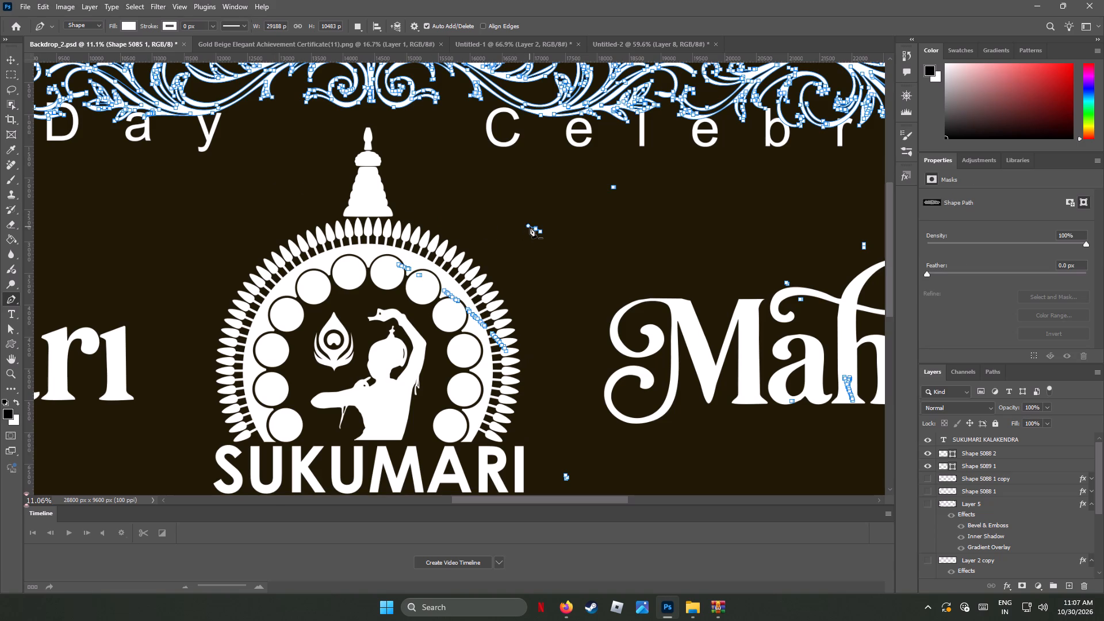
pyautogui.click(528, 225)
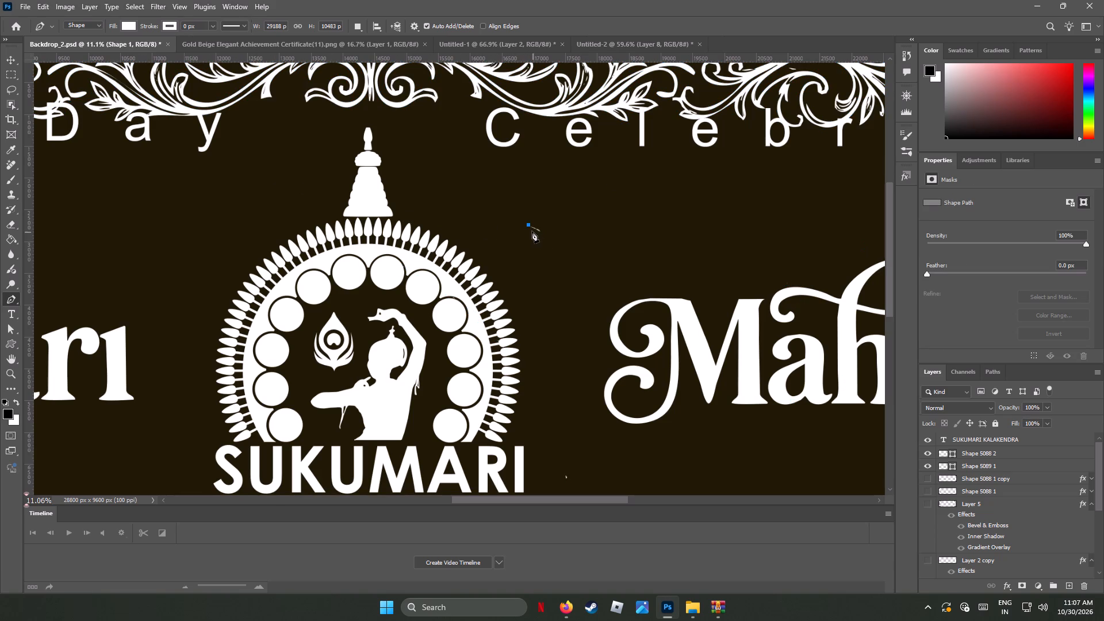
pyautogui.click(529, 226)
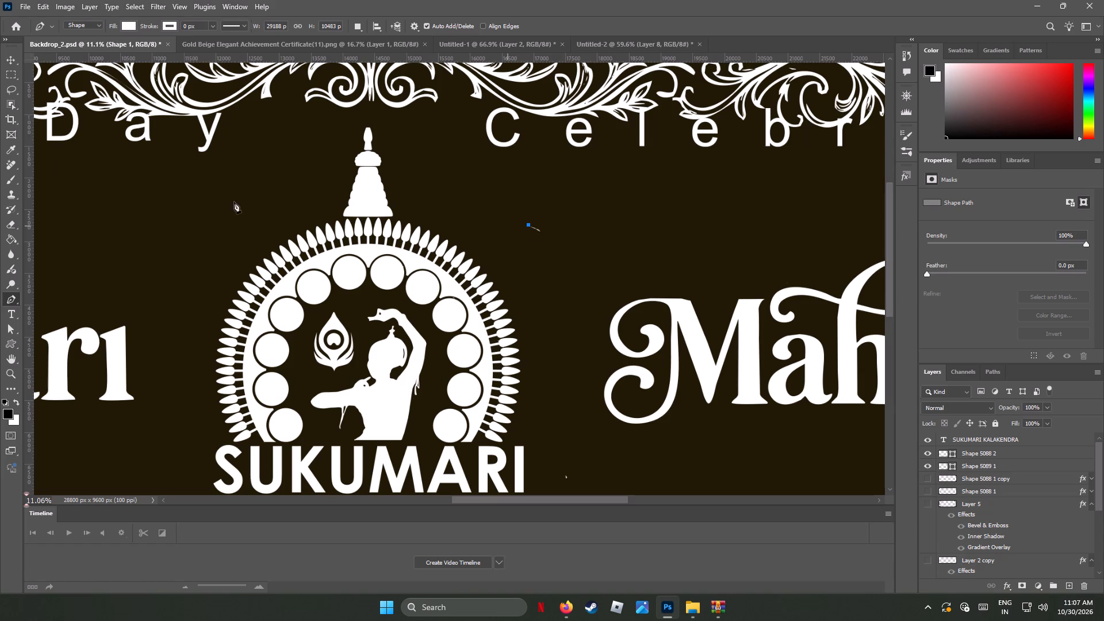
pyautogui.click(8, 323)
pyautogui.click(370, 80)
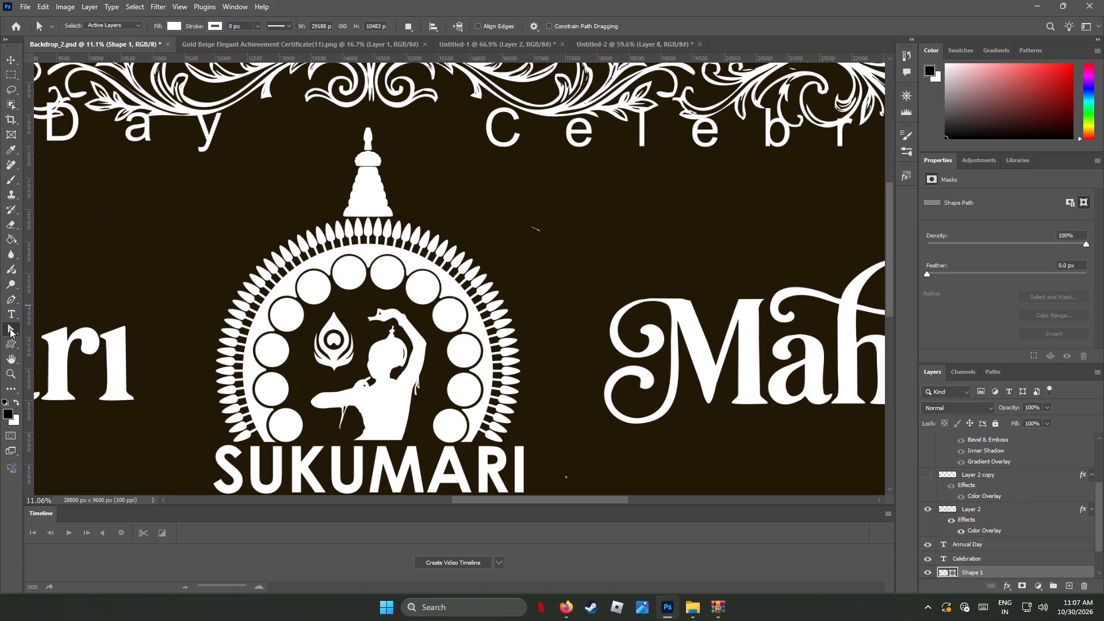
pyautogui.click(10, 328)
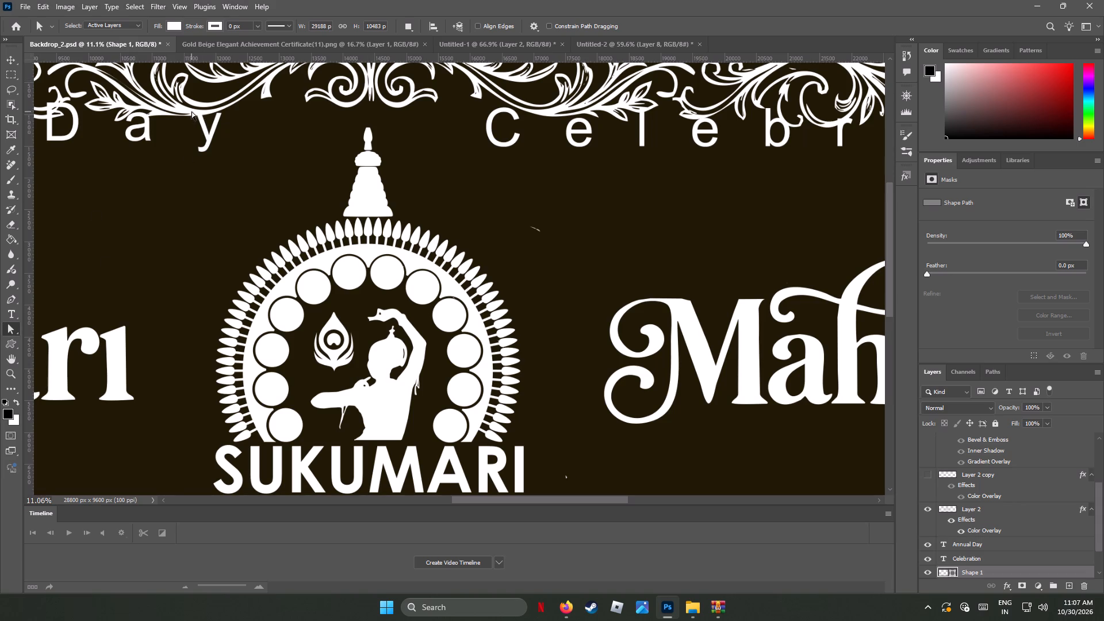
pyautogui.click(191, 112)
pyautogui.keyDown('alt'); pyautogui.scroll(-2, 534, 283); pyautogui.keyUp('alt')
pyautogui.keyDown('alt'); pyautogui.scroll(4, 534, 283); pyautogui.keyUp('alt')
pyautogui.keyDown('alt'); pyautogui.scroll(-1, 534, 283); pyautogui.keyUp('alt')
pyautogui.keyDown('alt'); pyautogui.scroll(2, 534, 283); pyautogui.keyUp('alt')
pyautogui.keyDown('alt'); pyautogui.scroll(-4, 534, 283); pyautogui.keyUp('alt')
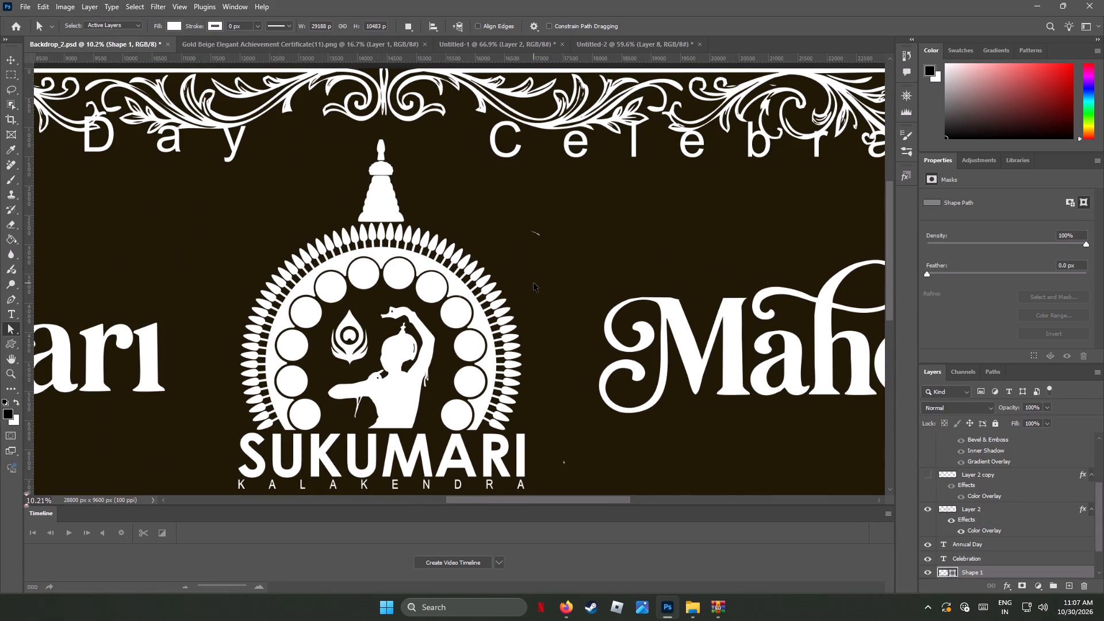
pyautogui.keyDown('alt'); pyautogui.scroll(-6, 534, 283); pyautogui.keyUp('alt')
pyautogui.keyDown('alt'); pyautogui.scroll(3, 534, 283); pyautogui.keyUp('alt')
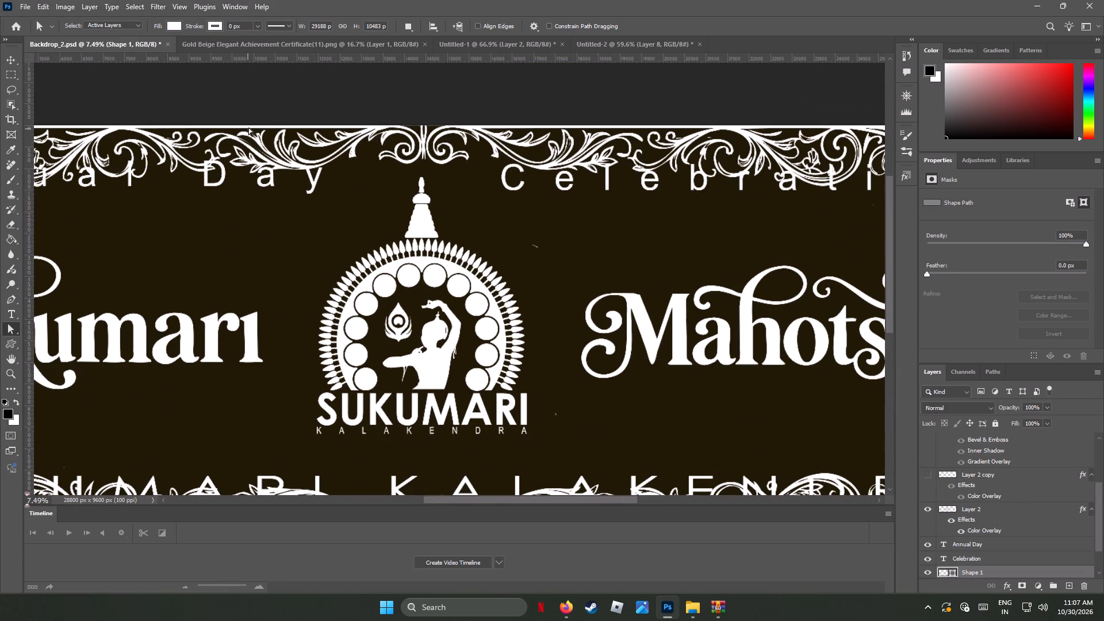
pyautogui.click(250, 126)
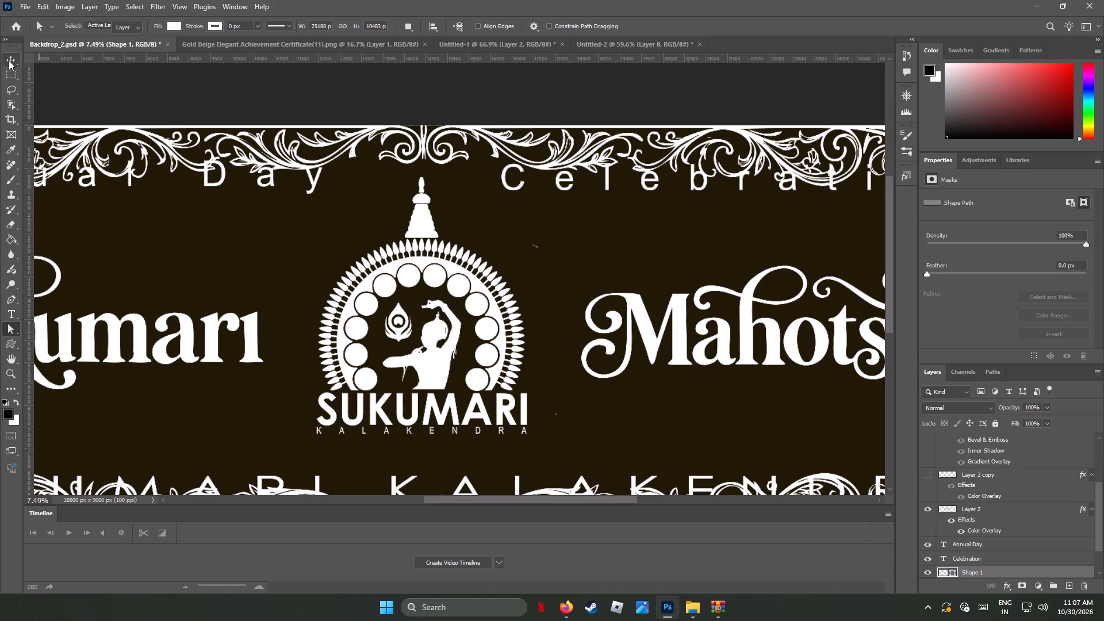
# Select the ornate frame's path (Shape 5085 1) and delete its stray anchor points between the logo's spire and the Mahotsav heading.
pyautogui.click(9, 60)
pyautogui.click(279, 241)
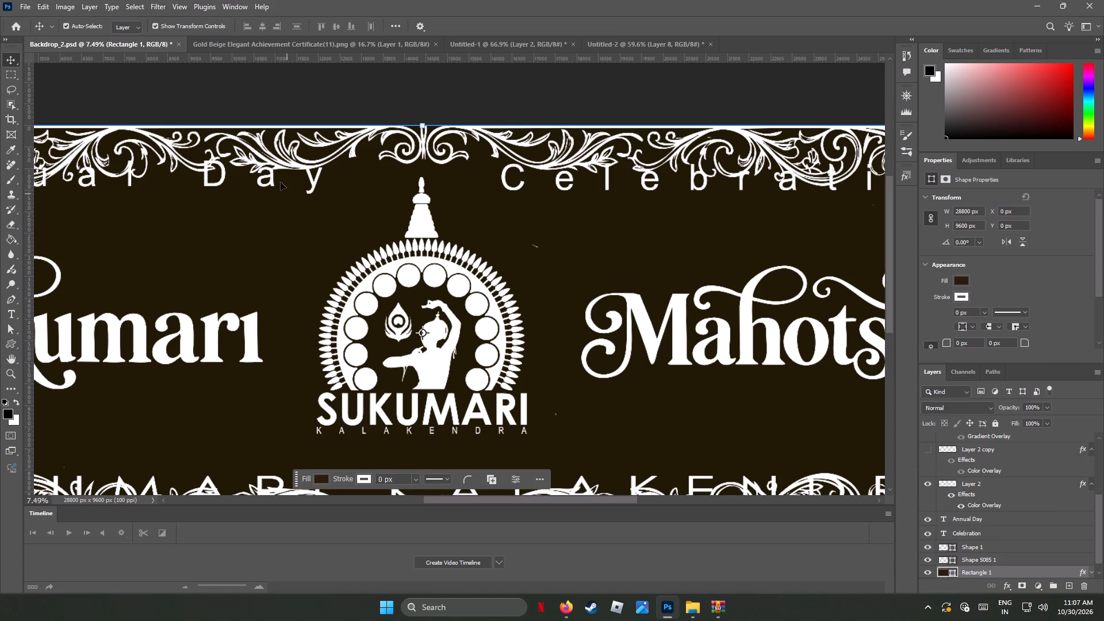
pyautogui.click(274, 162)
pyautogui.click(354, 142)
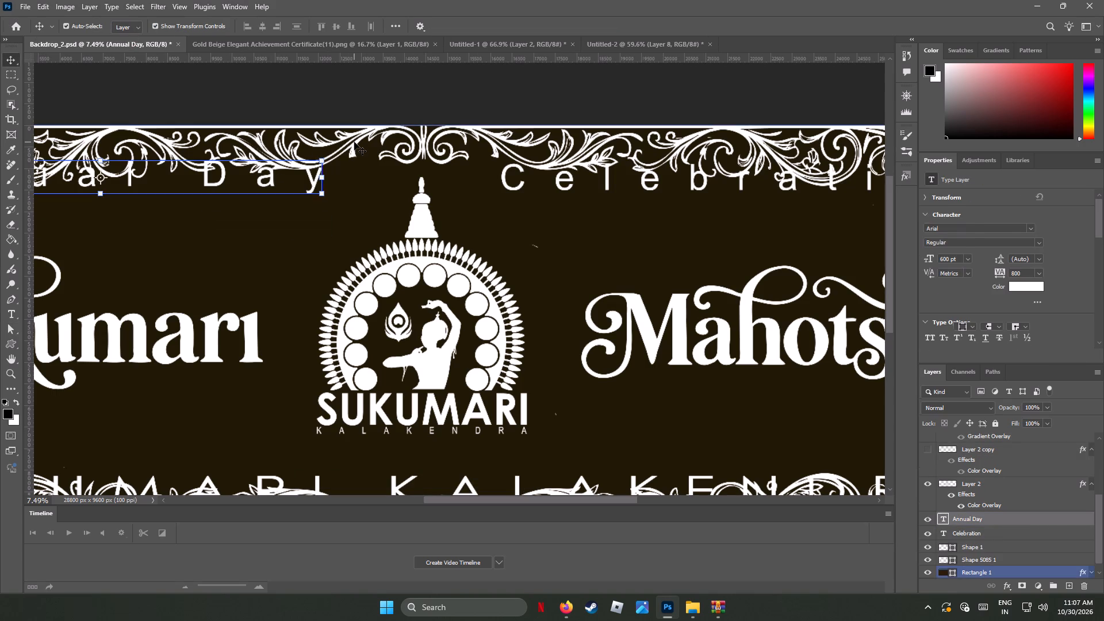
pyautogui.click(369, 134)
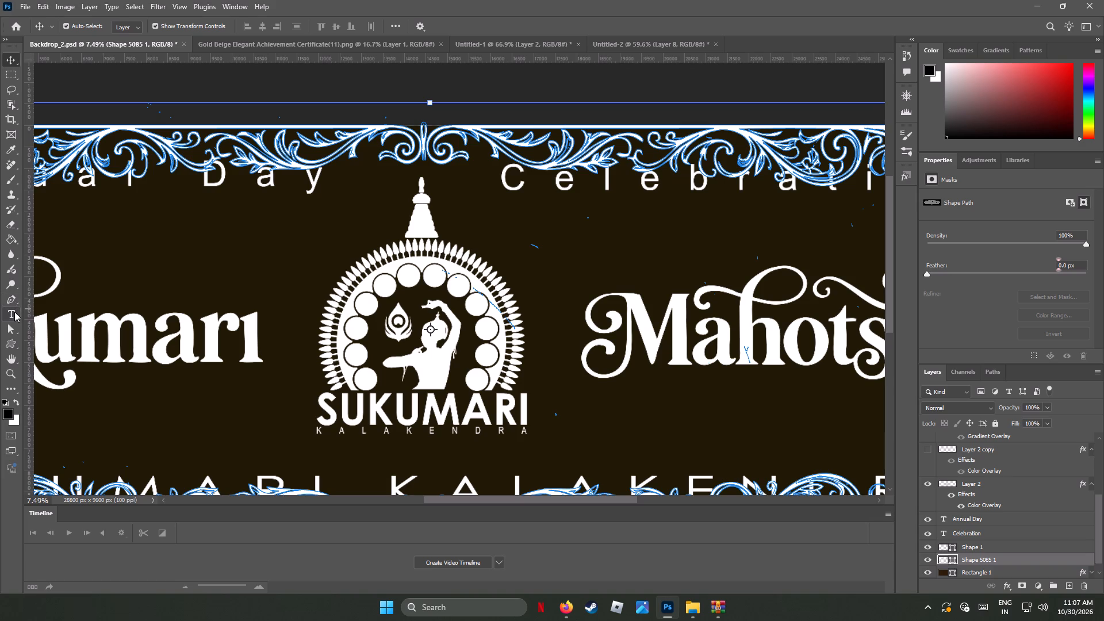
pyautogui.click(13, 327)
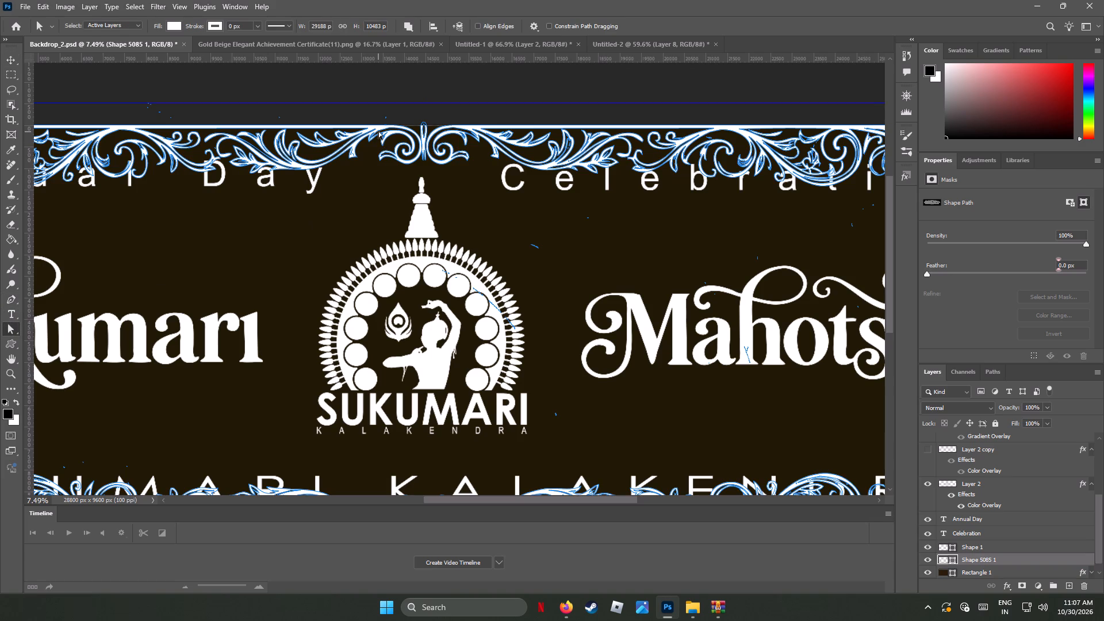
pyautogui.click(378, 128)
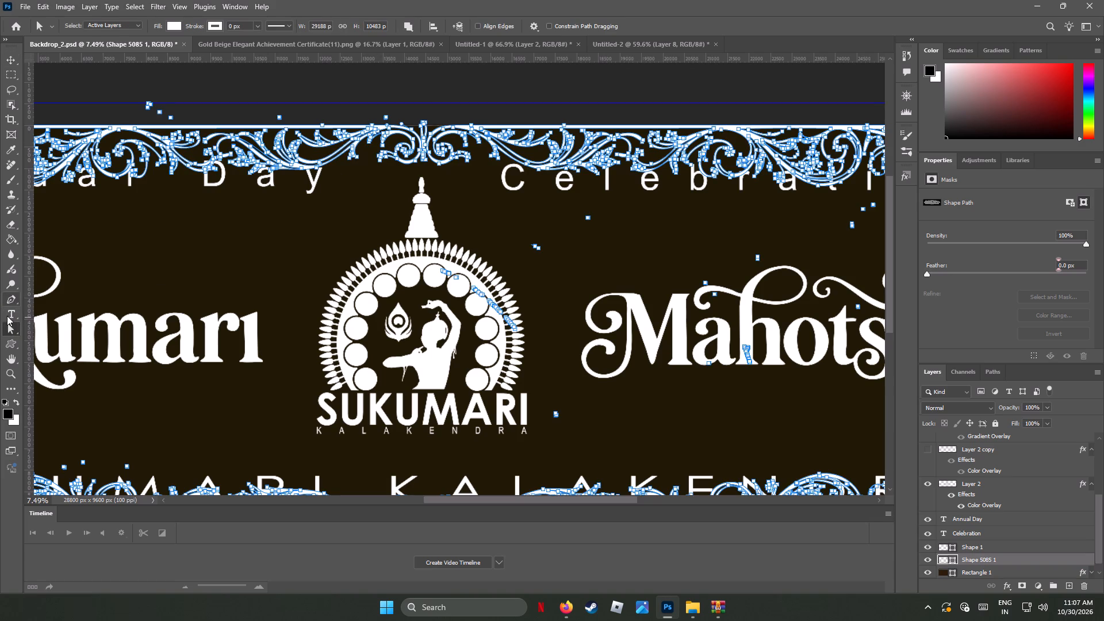
pyautogui.click(10, 299)
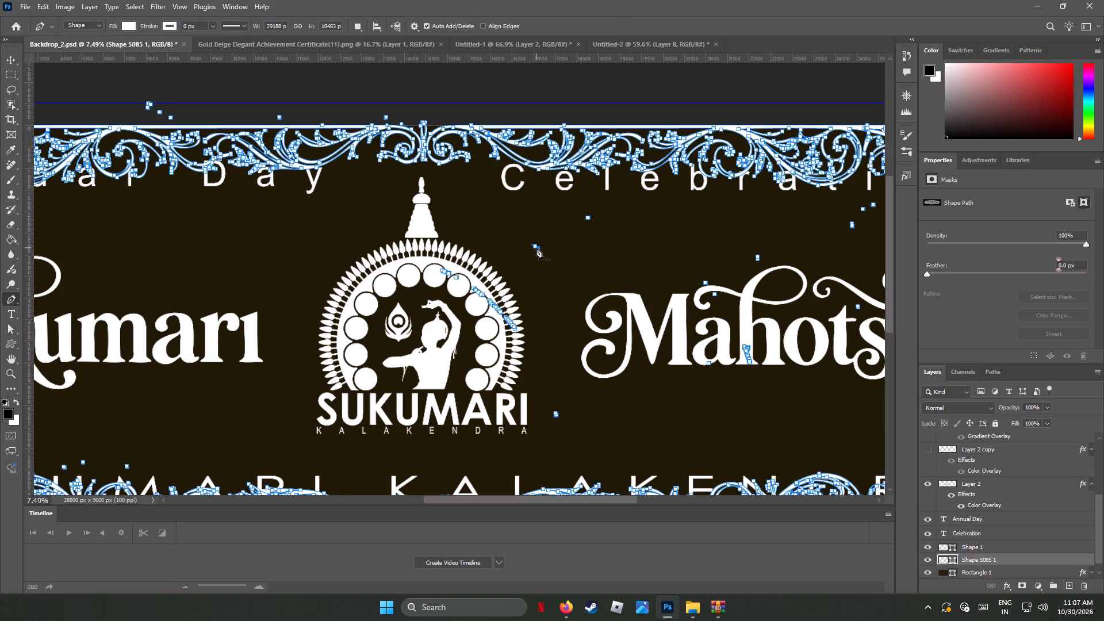
pyautogui.click(536, 247)
pyautogui.click(535, 247)
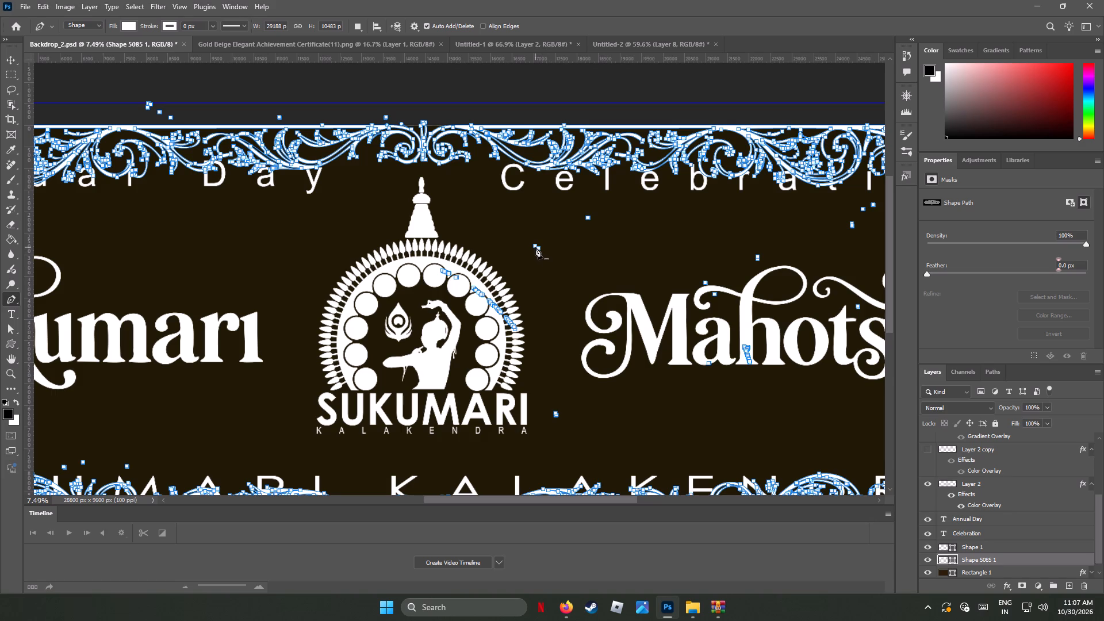
pyautogui.click(535, 245)
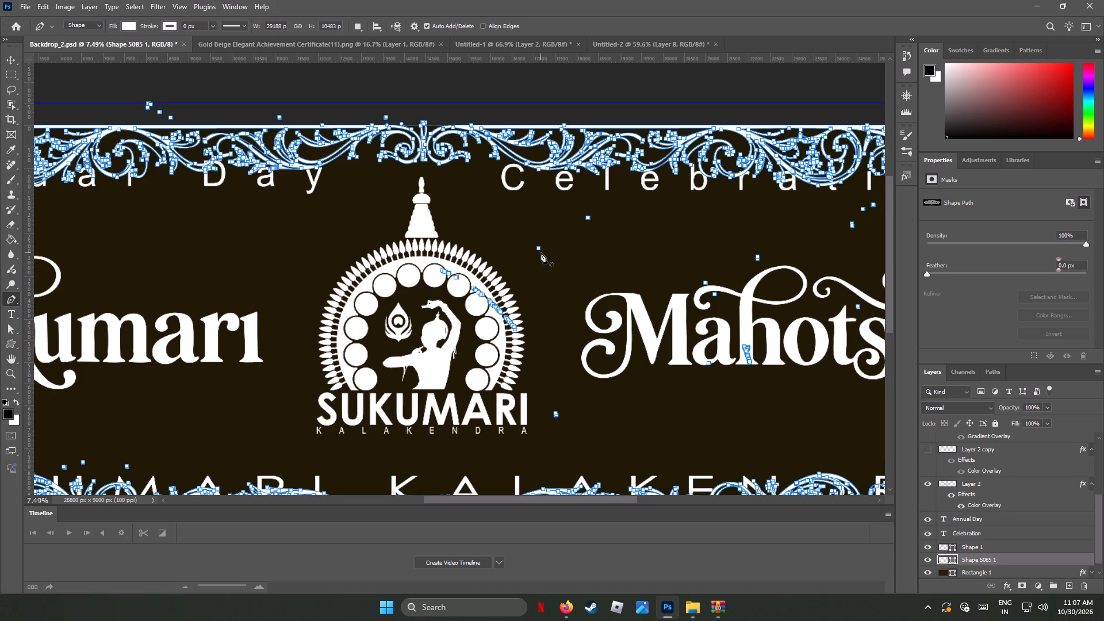
pyautogui.click(540, 249)
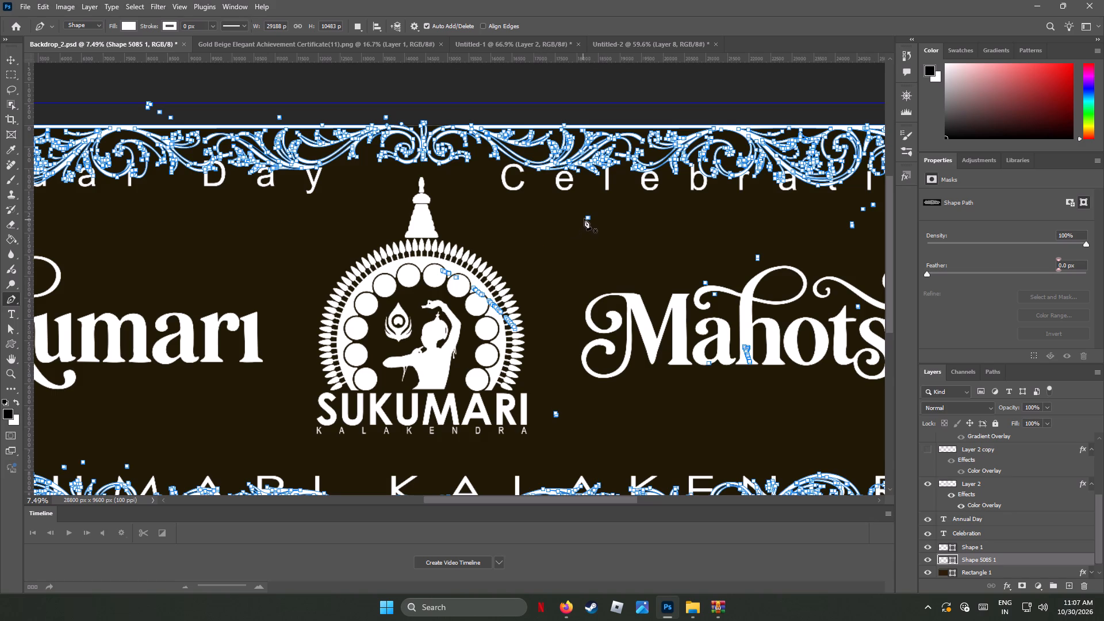
pyautogui.click(589, 218)
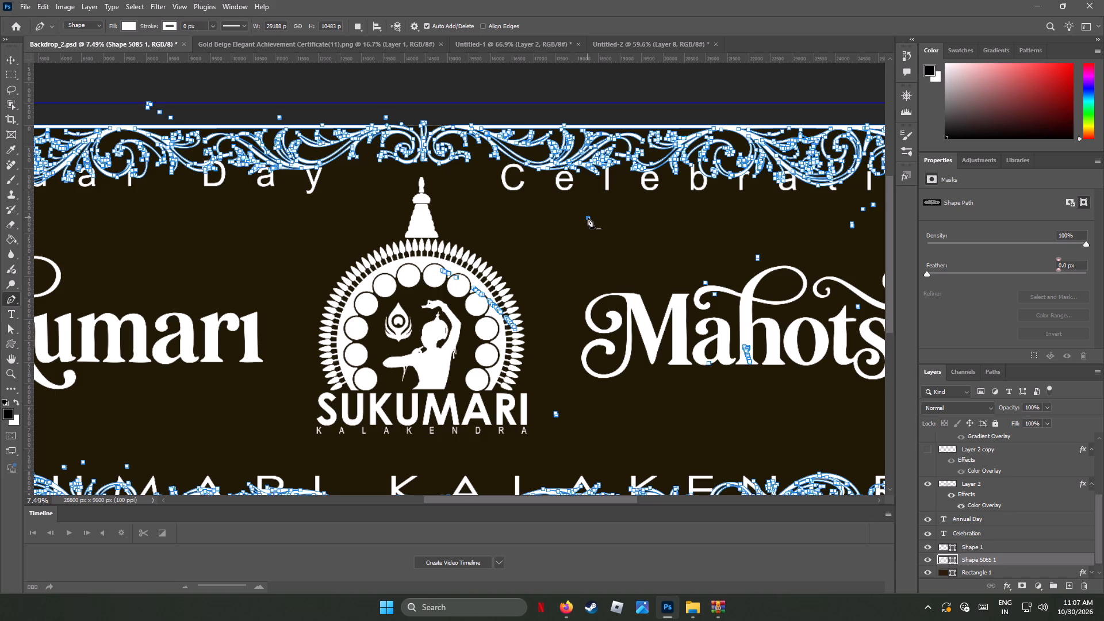
pyautogui.click(588, 217)
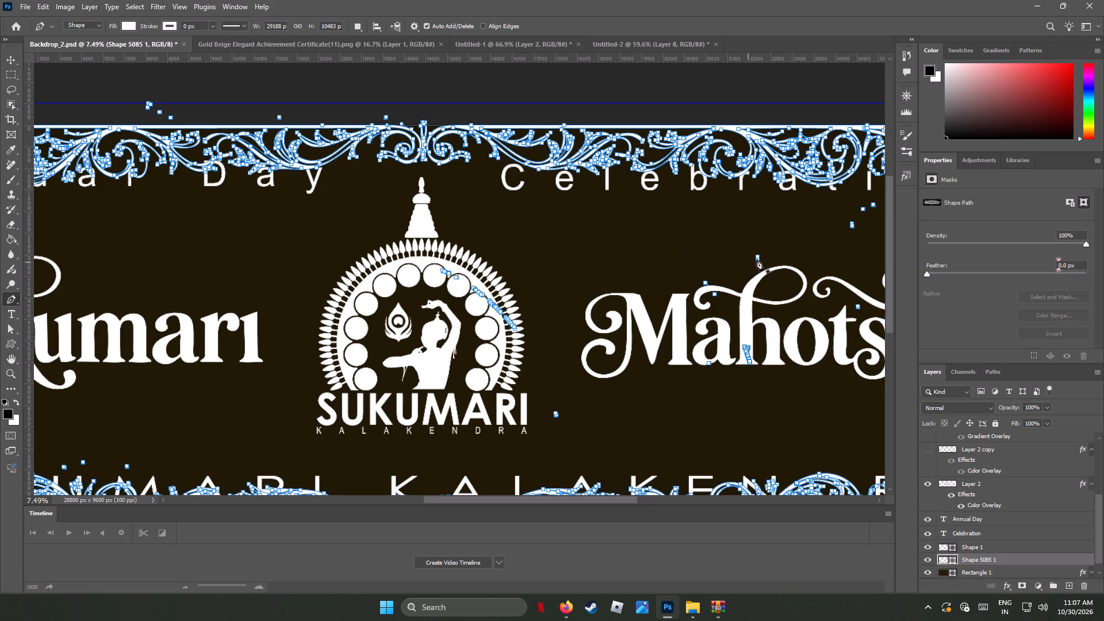
# Delete the frame path's stray anchor points above the Mahotsav heading's h and around its swash over the a.
pyautogui.click(758, 257)
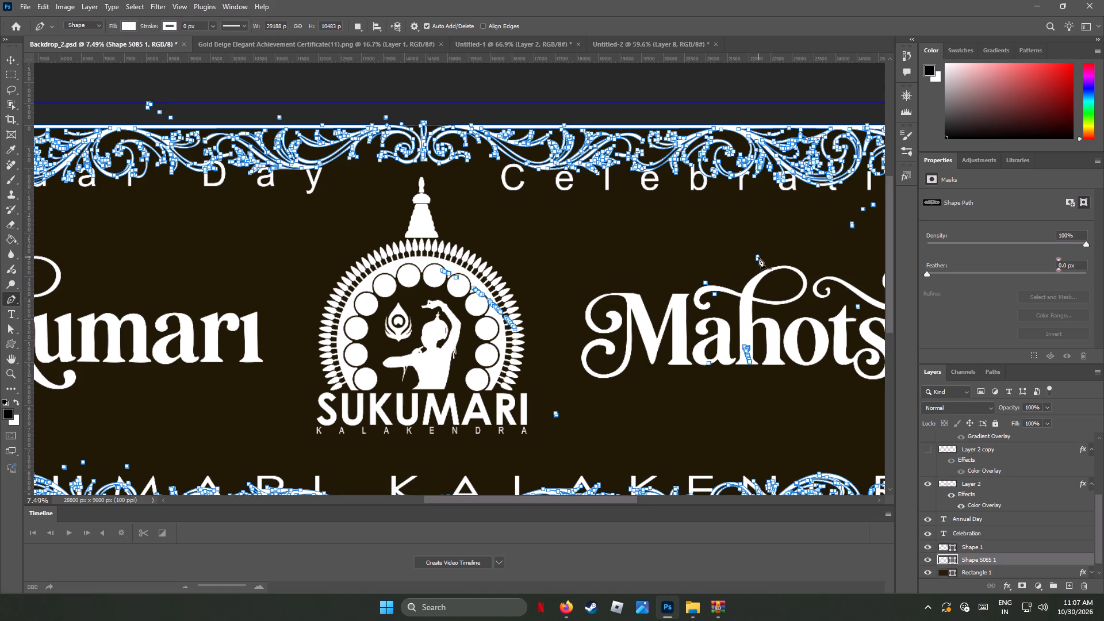
pyautogui.click(758, 260)
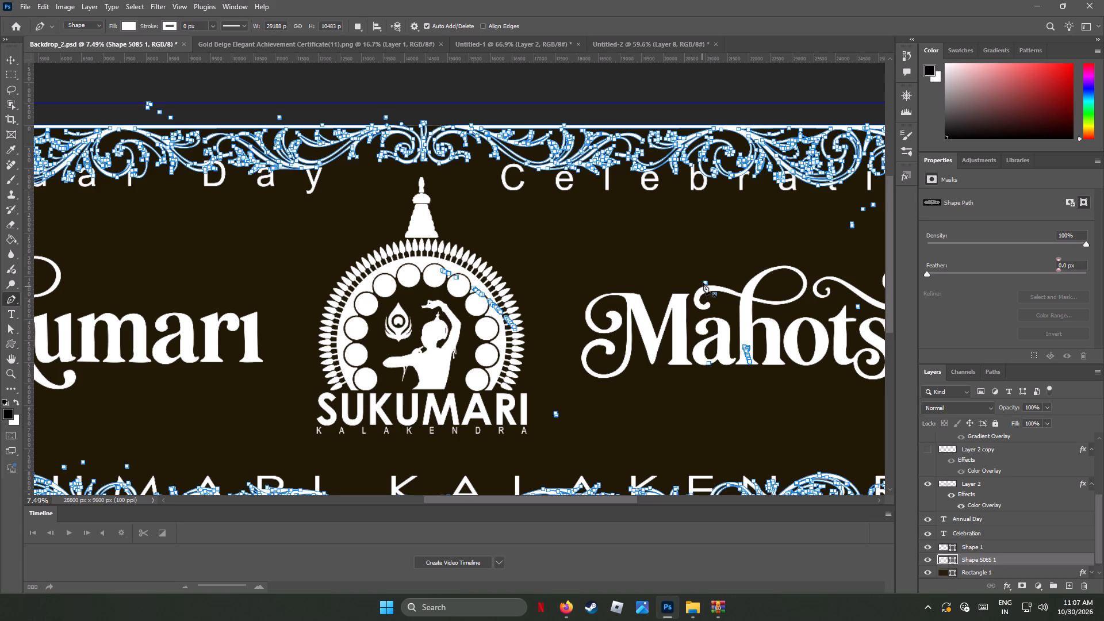
pyautogui.click(706, 282)
pyautogui.click(707, 284)
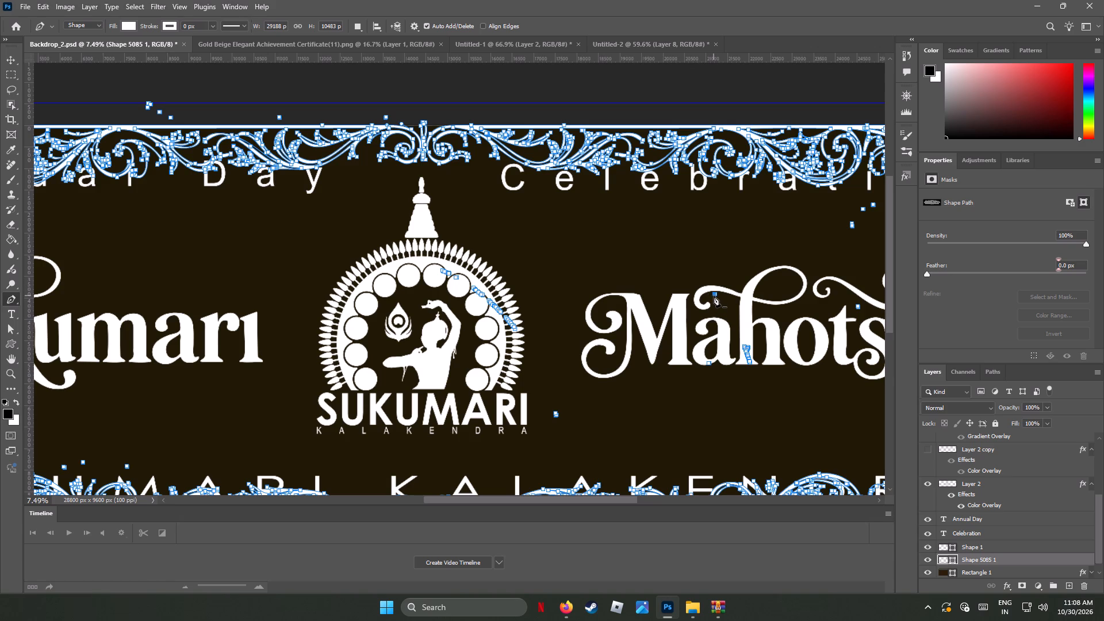
pyautogui.click(714, 296)
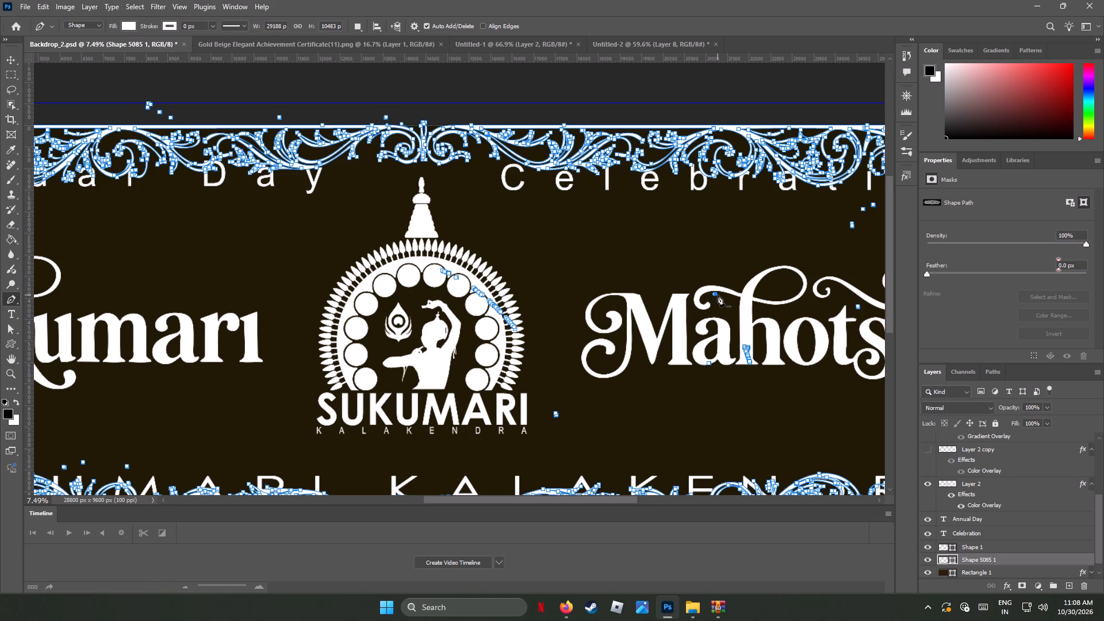
pyautogui.click(718, 295)
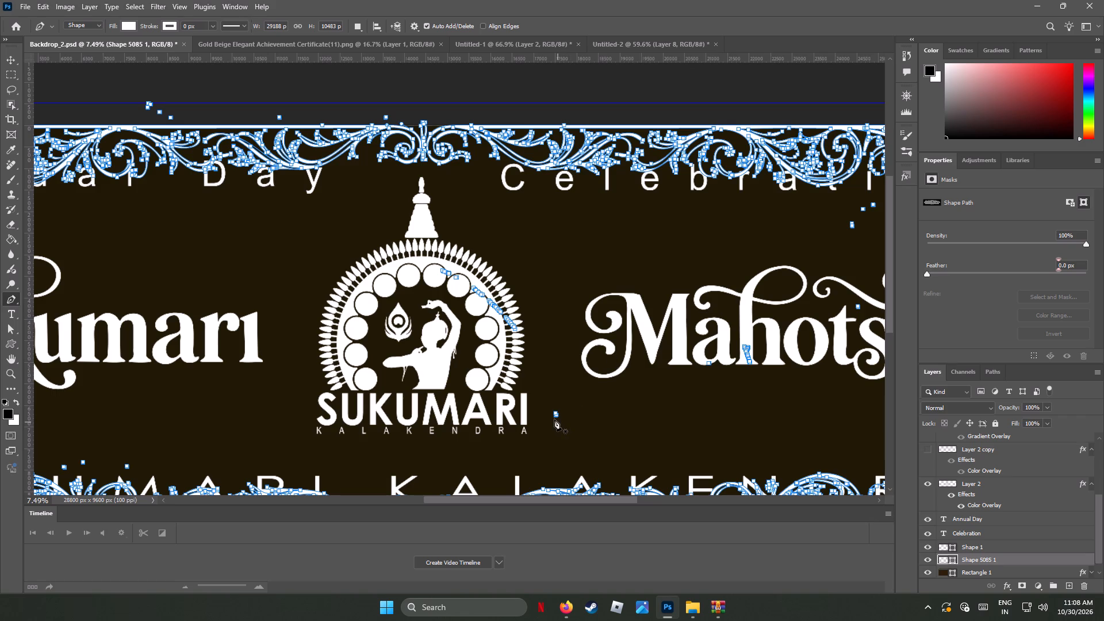
# Delete the frame path's stray anchor points beside the logo's SUKUMARI text, undoing any shape started by accident.
pyautogui.click(557, 412)
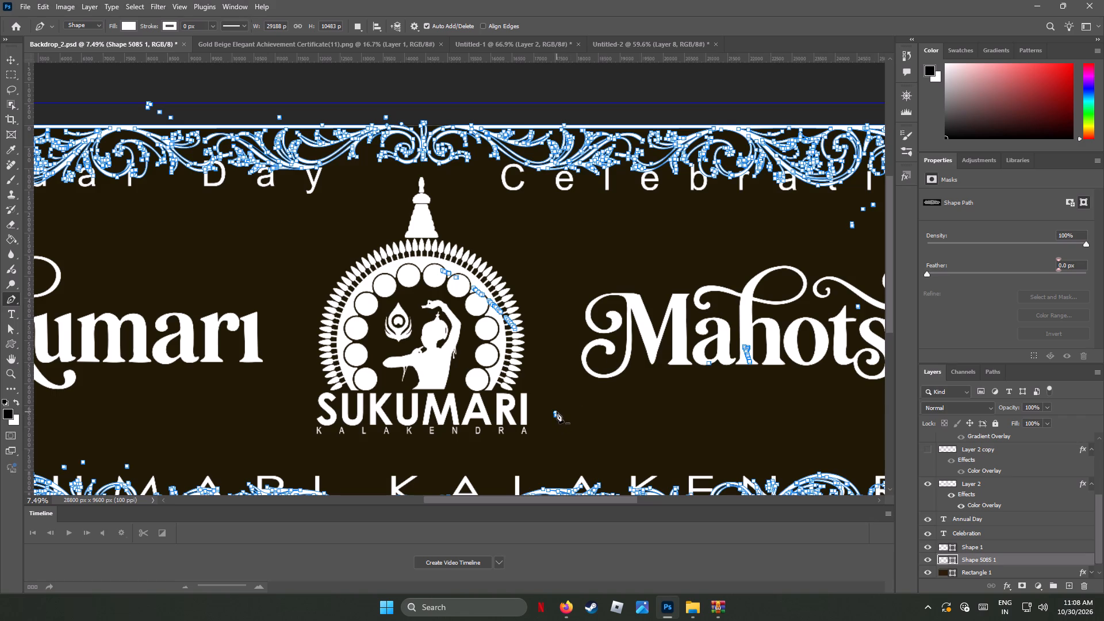
pyautogui.click(557, 416)
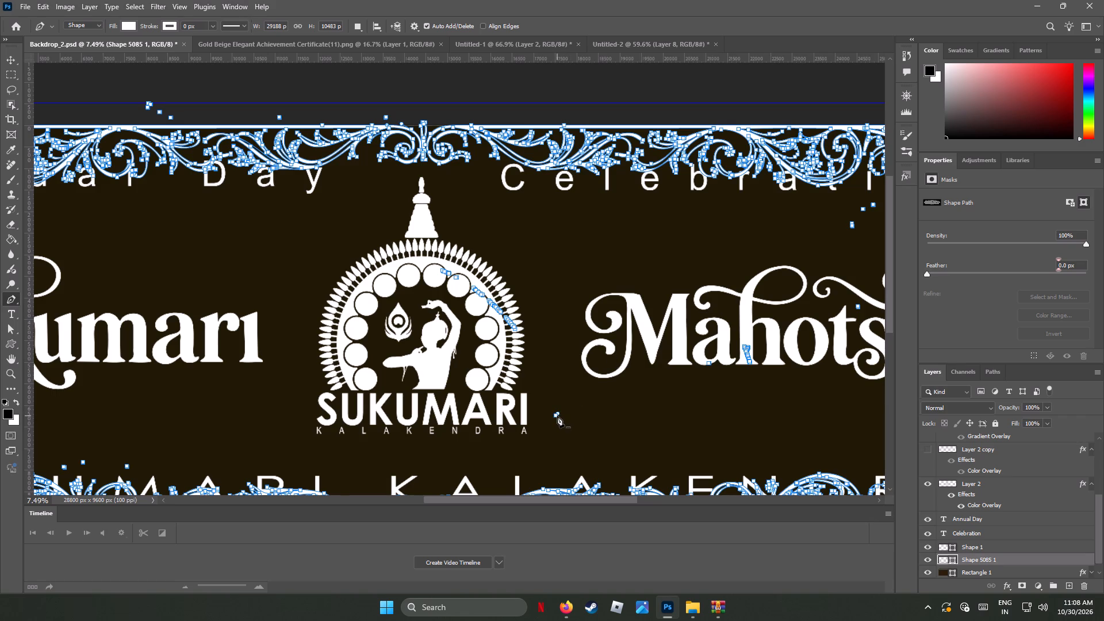
pyautogui.click(558, 417)
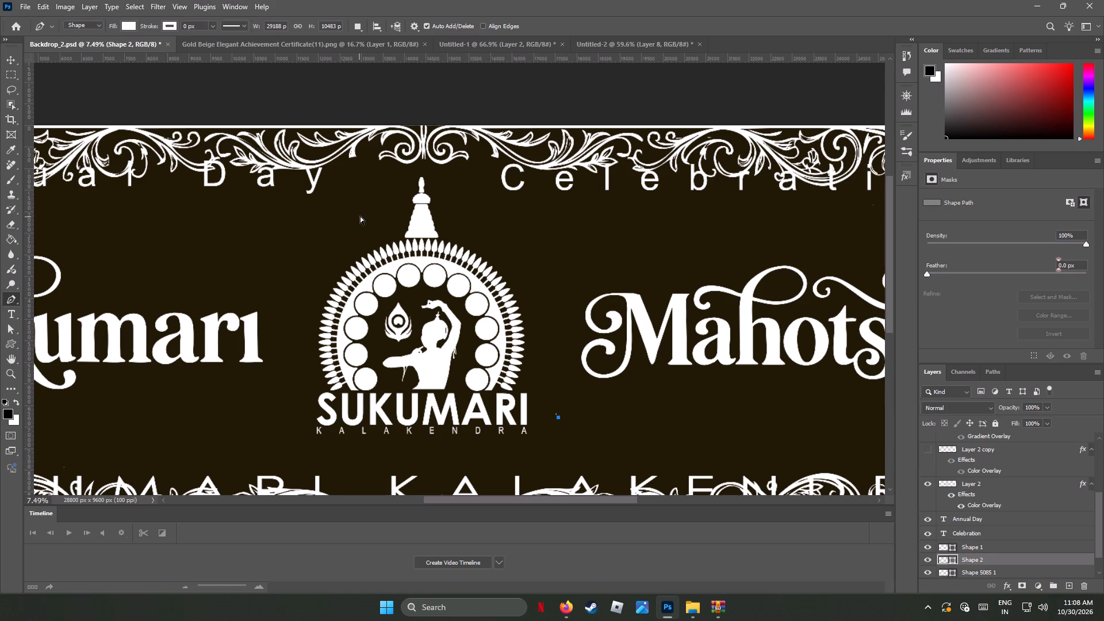
pyautogui.hotkey('ctrl', 'z')
pyautogui.hotkey('ctrl', 'z')
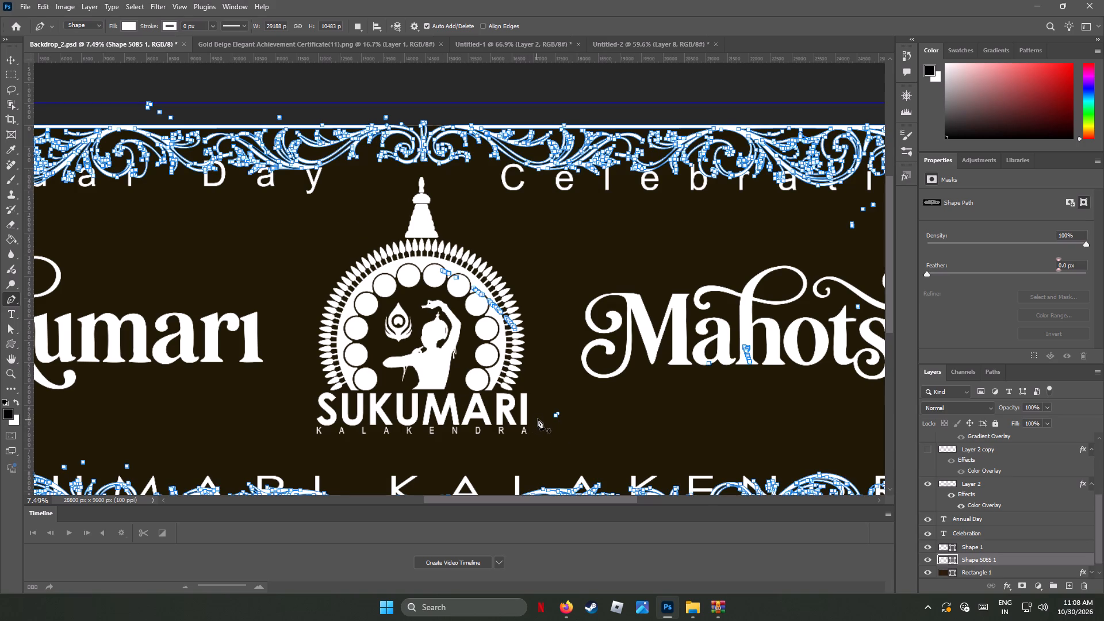
pyautogui.click(557, 417)
# Delete the frame path's stray anchor points over the first white circle right of the logo's centreline with the Pen tool.
pyautogui.click(442, 270)
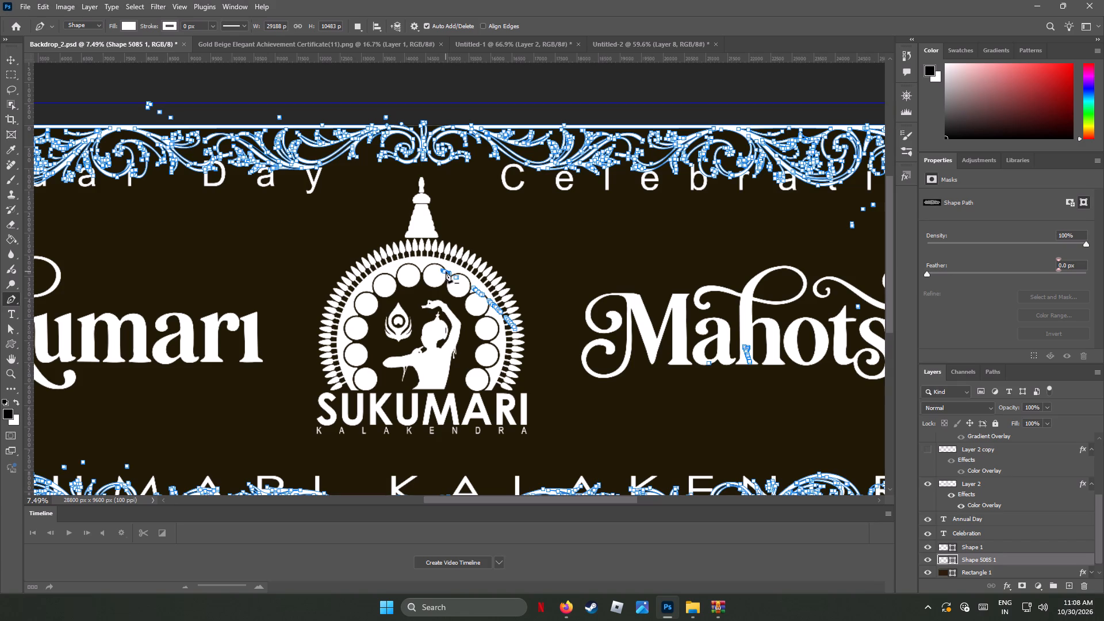
pyautogui.click(444, 271)
pyautogui.keyDown('alt'); pyautogui.scroll(9, 446, 274); pyautogui.keyUp('alt')
pyautogui.keyDown('alt'); pyautogui.scroll(-1, 453, 279); pyautogui.keyUp('alt')
pyautogui.keyDown('alt'); pyautogui.scroll(13, 455, 279); pyautogui.keyUp('alt')
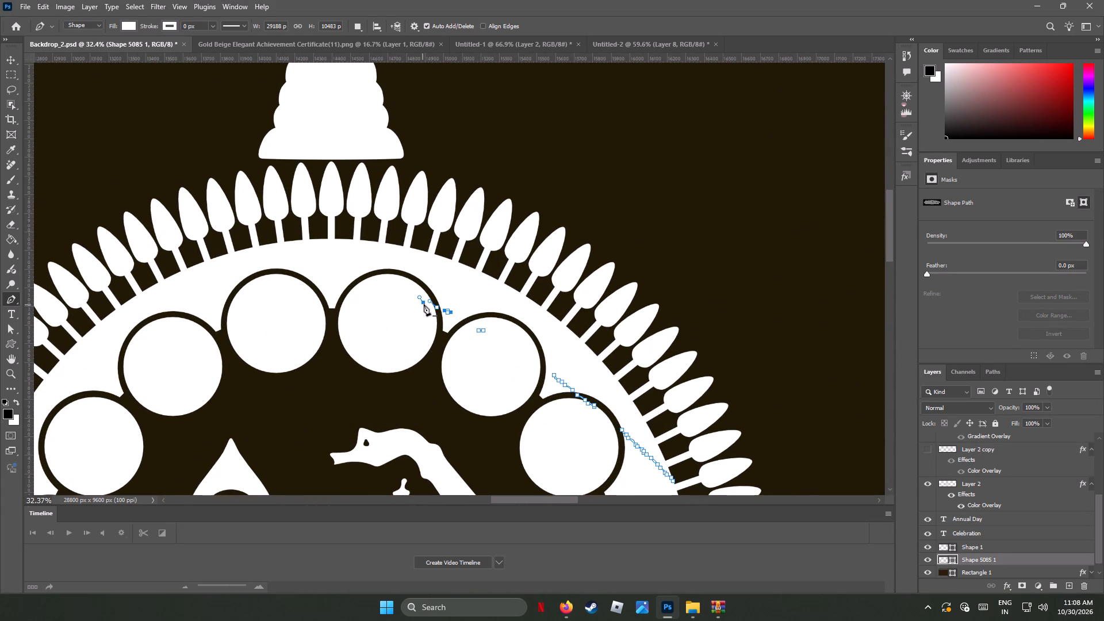
pyautogui.click(423, 302)
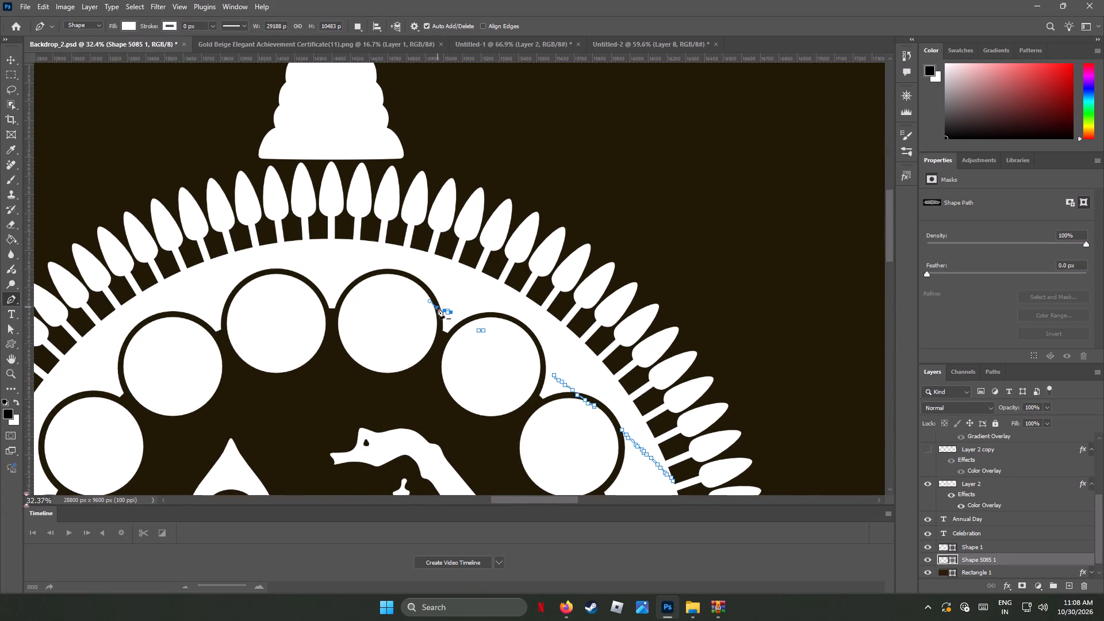
pyautogui.click(438, 307)
# Delete the frame path's stray anchor points between the logo's first and second right-hand circles and inside the second, undoing any shape started by accident.
pyautogui.click(448, 312)
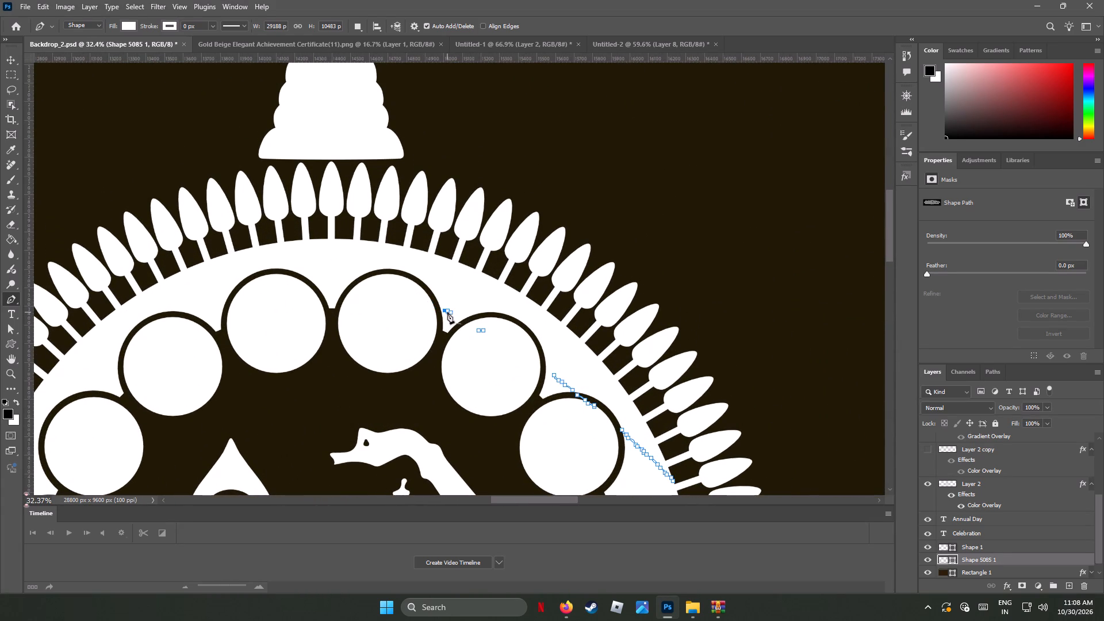
pyautogui.click(447, 310)
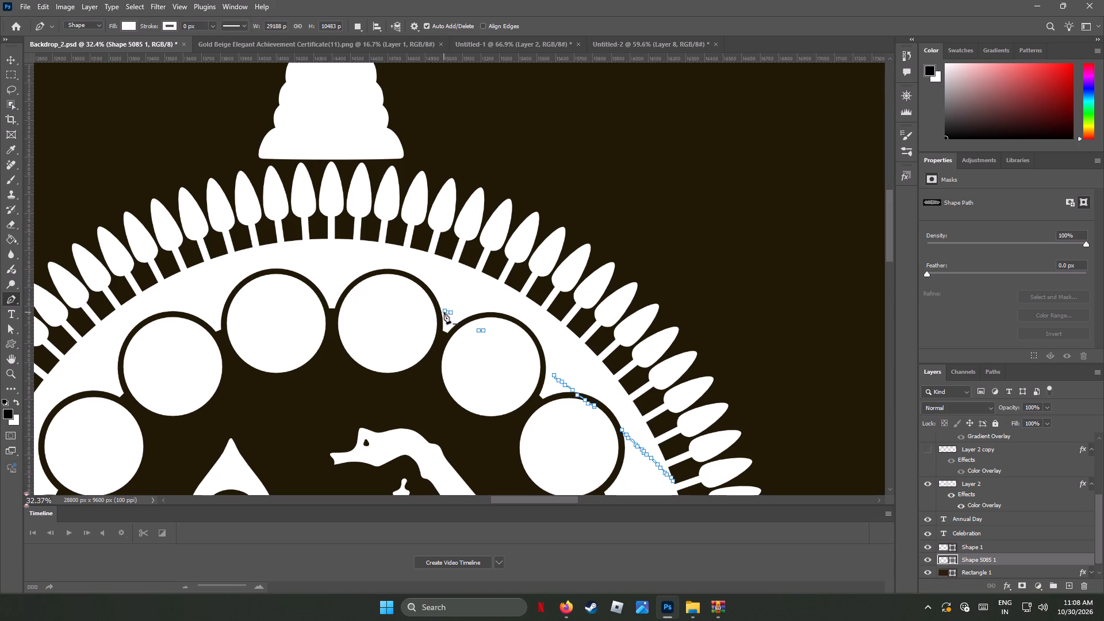
pyautogui.click(444, 312)
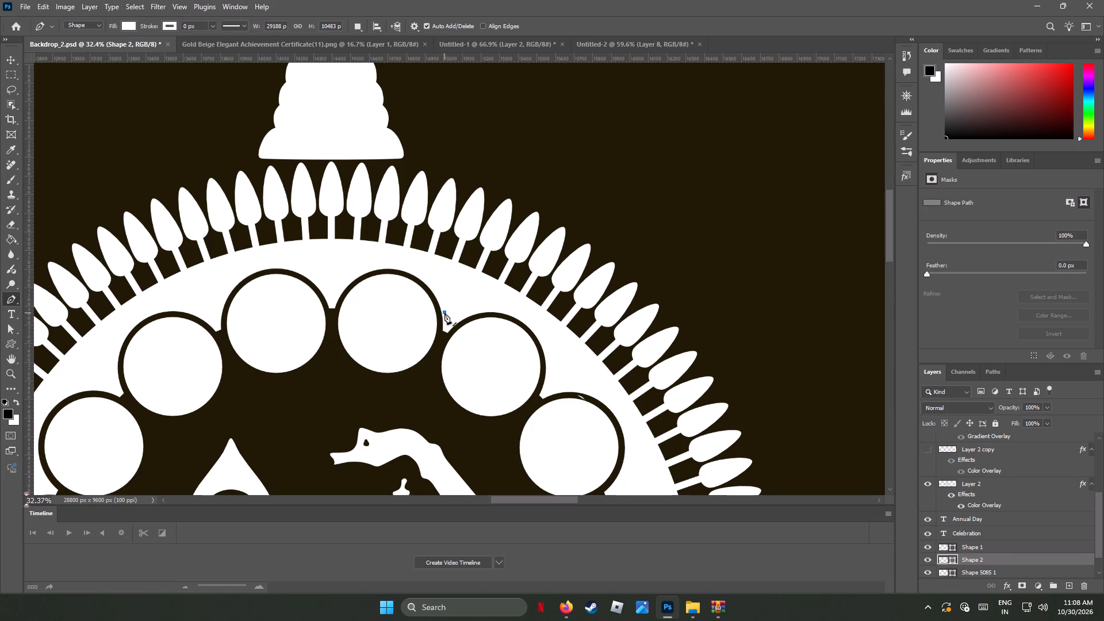
pyautogui.click(444, 313)
pyautogui.hotkey('ctrl', 'z')
pyautogui.hotkey('ctrl', 'z')
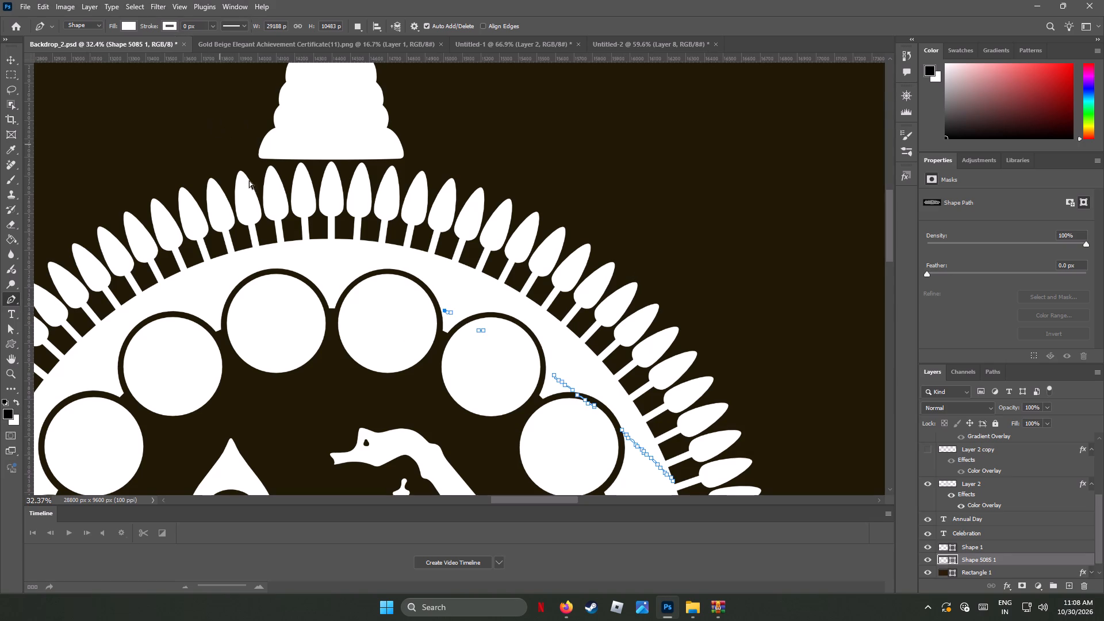
pyautogui.click(451, 313)
pyautogui.click(444, 310)
pyautogui.click(479, 331)
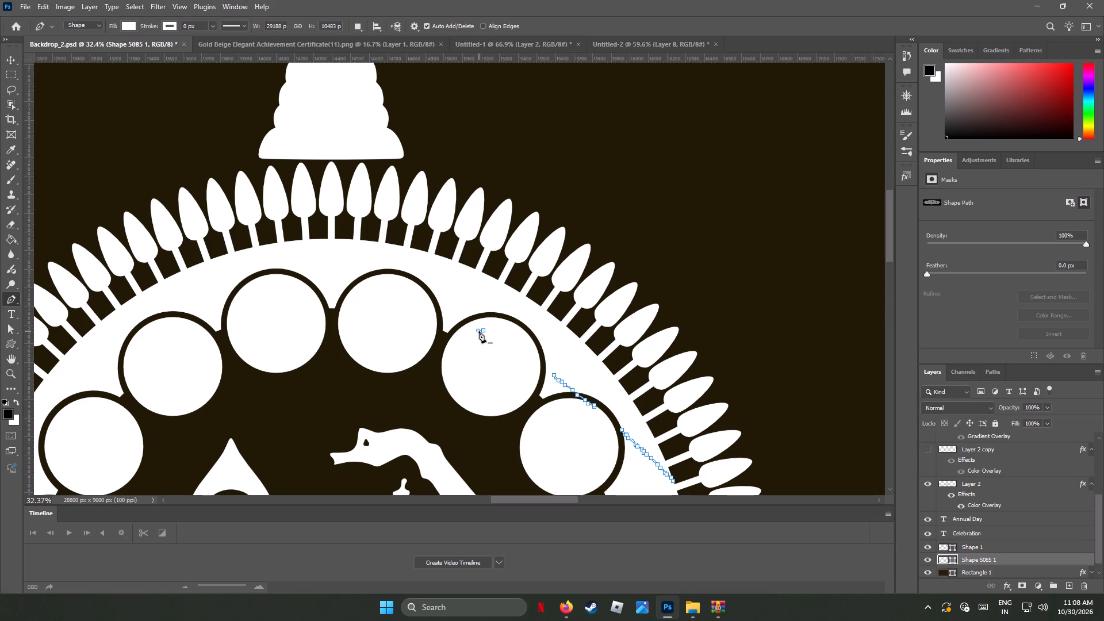
pyautogui.click(483, 329)
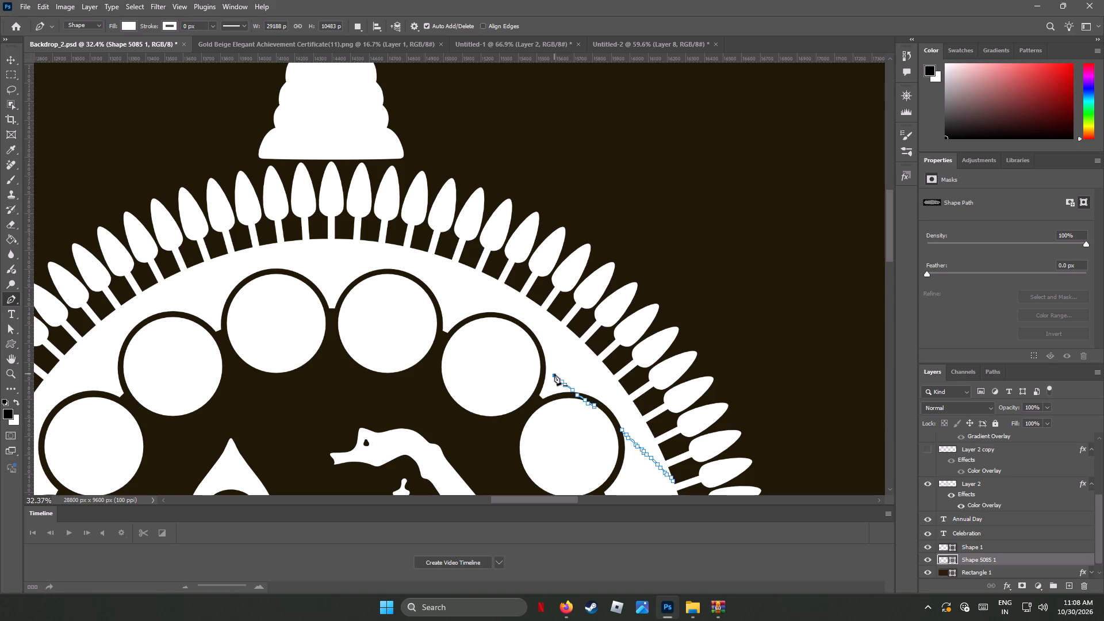
# Delete the frame path's stray anchor points in the white band between the logo's second and third right-hand circles, undoing any accidental shape.
pyautogui.click(554, 374)
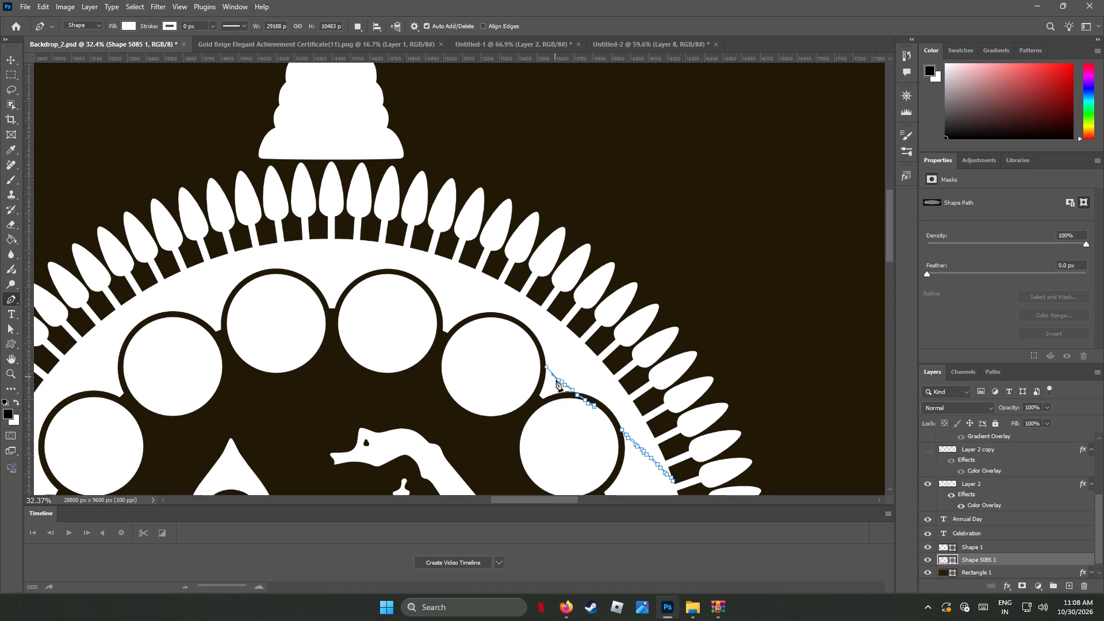
pyautogui.click(558, 380)
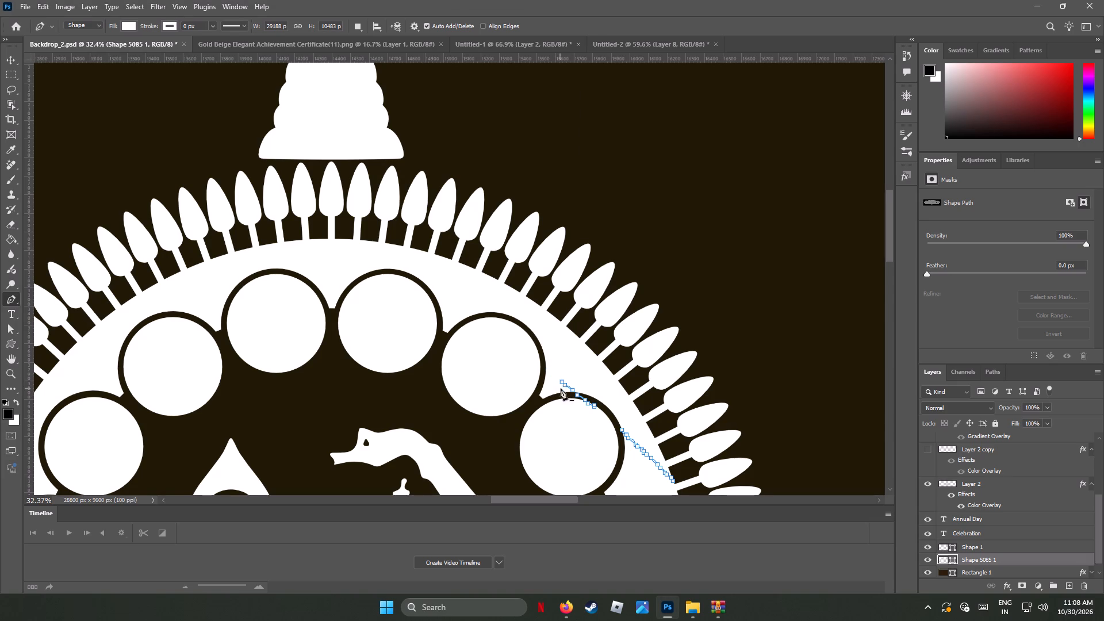
pyautogui.click(561, 382)
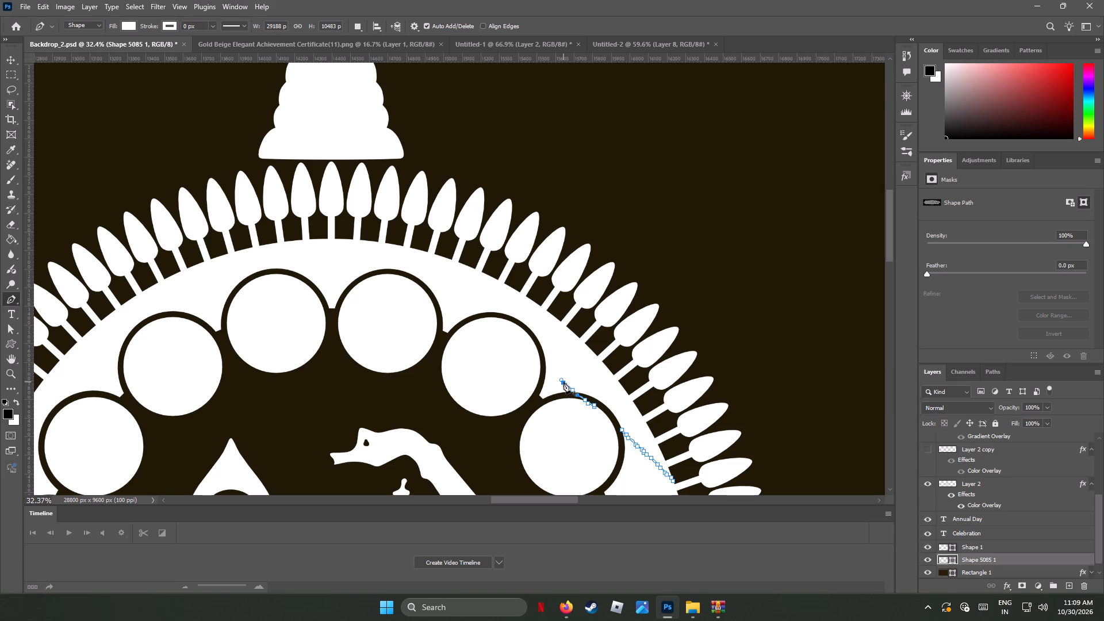
pyautogui.click(563, 382)
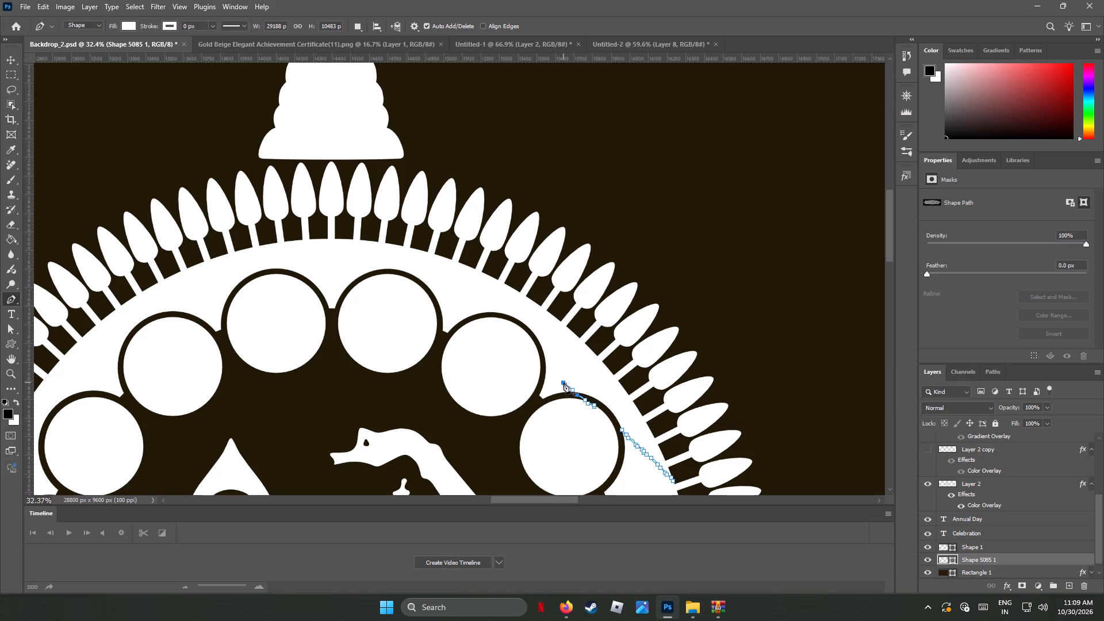
pyautogui.click(564, 383)
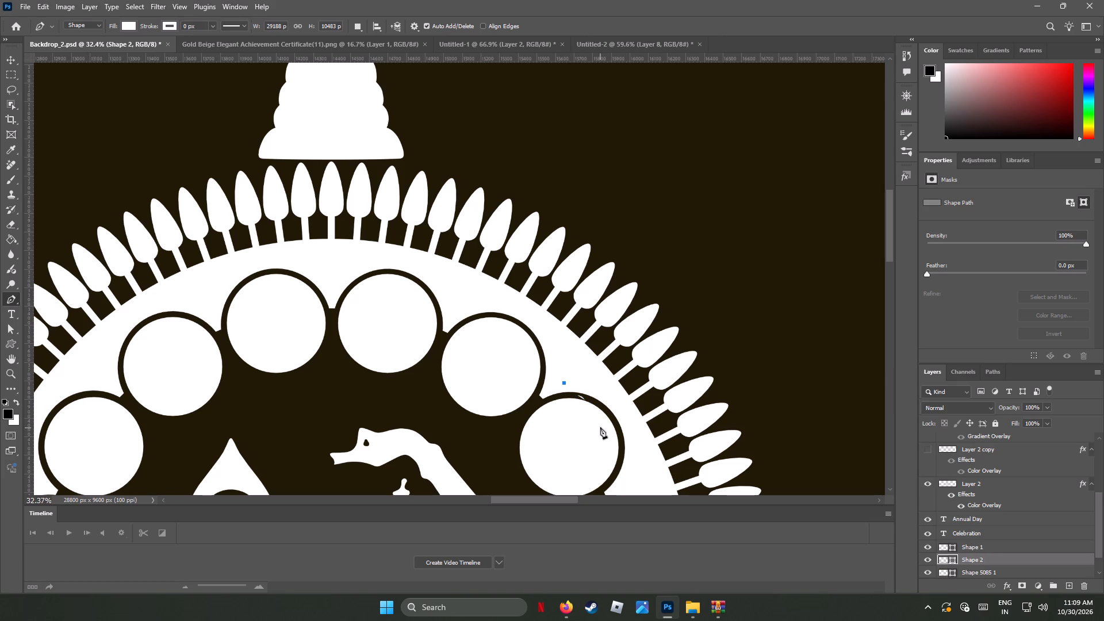
pyautogui.hotkey('ctrl', 'z')
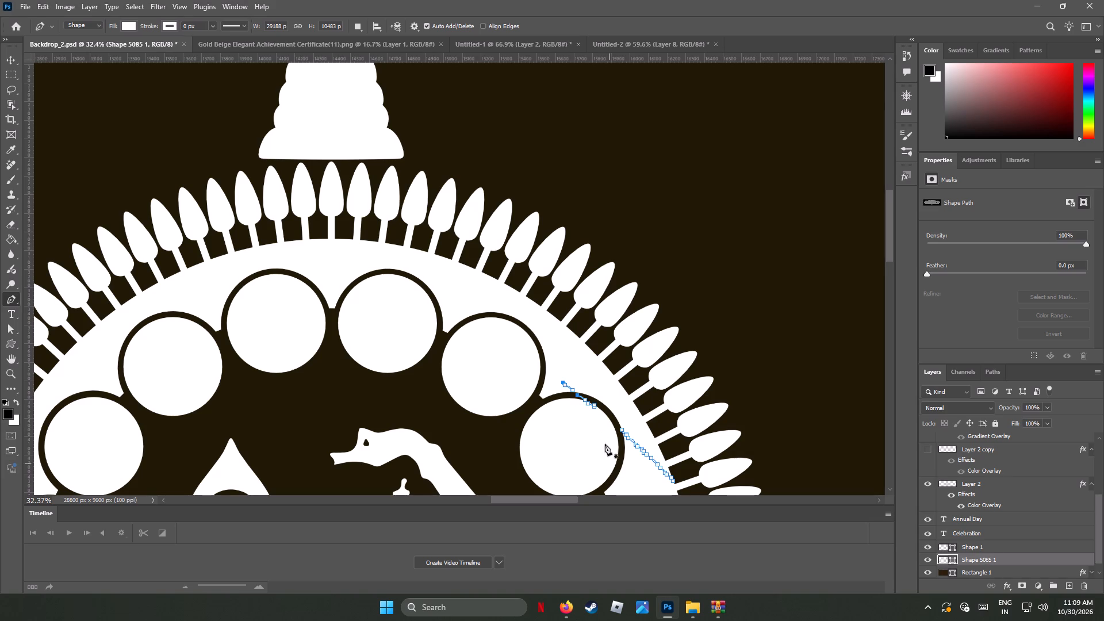
pyautogui.click(572, 391)
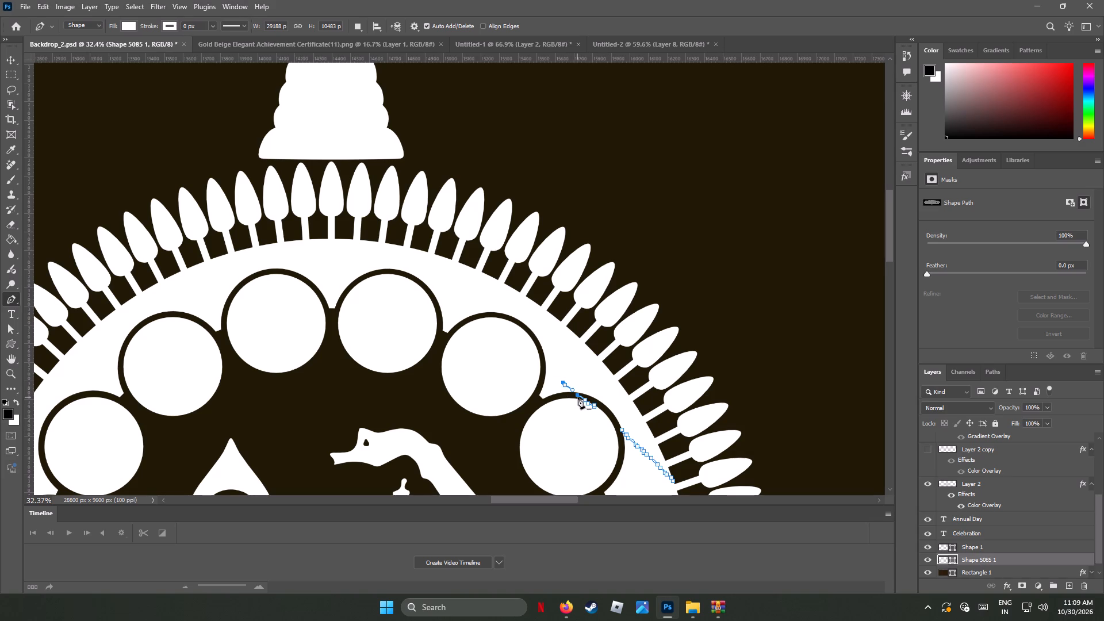
pyautogui.click(578, 396)
pyautogui.click(565, 384)
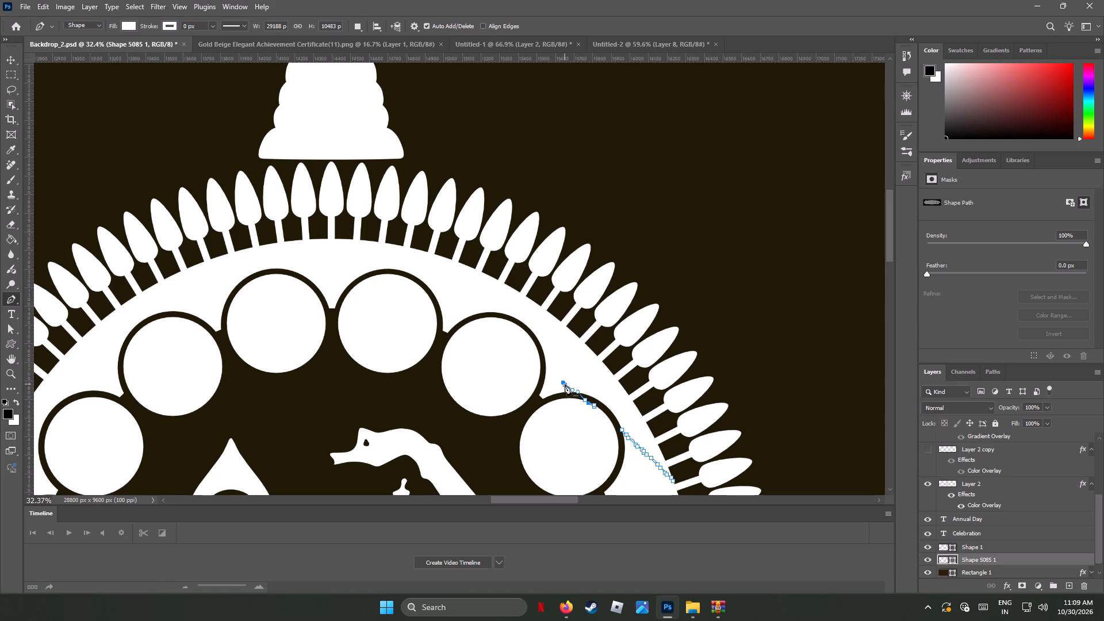
pyautogui.click(564, 384)
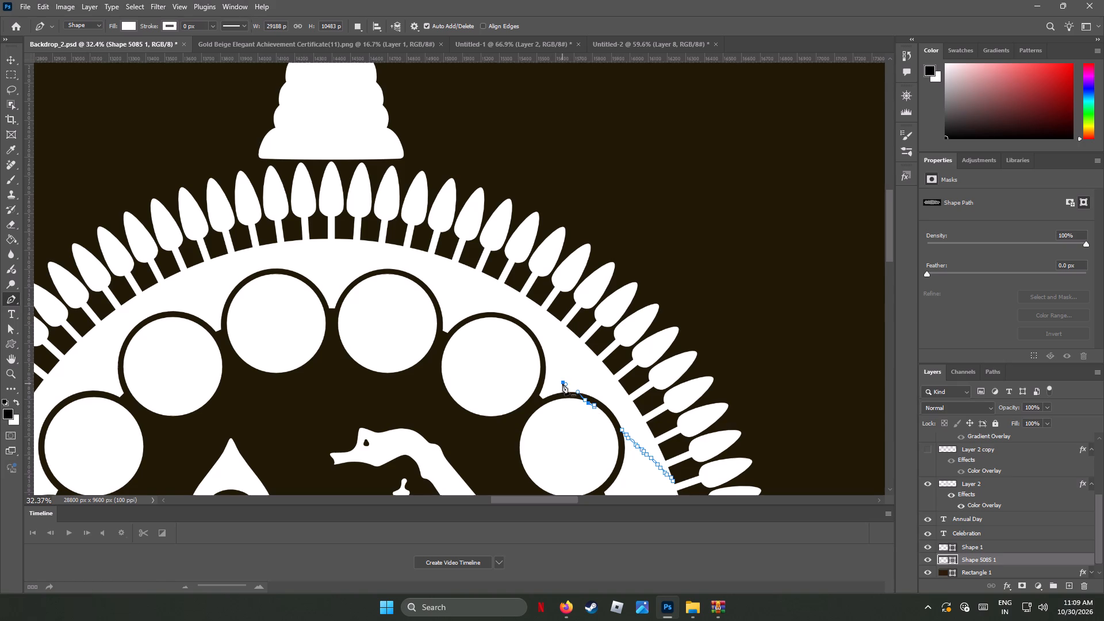
pyautogui.click(562, 382)
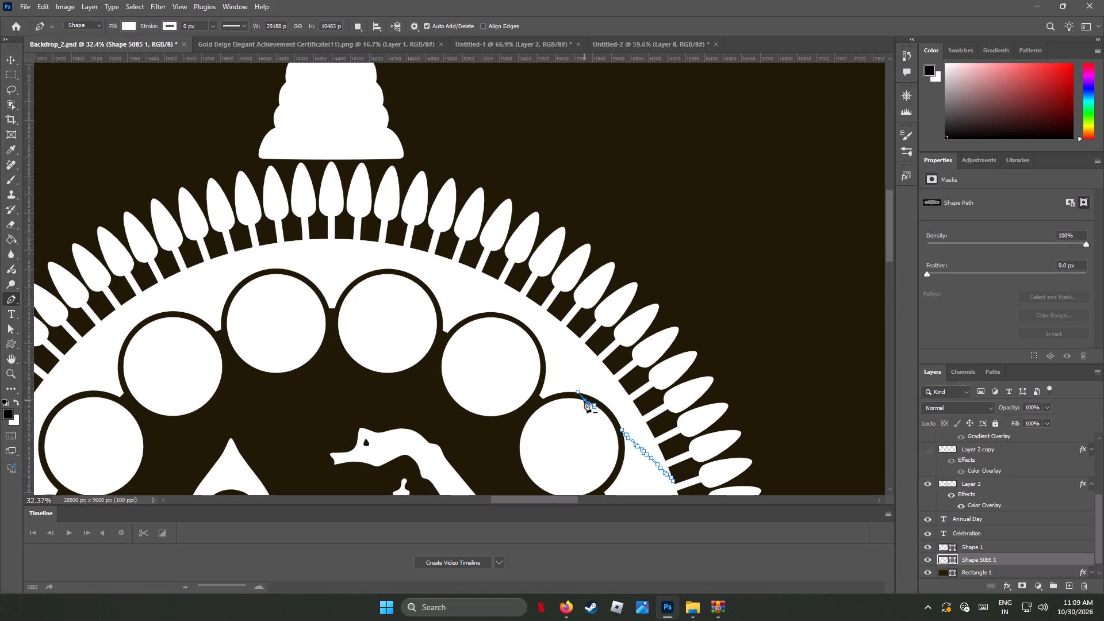
# Delete the frame path's remaining stray anchor points on the upper edge of the logo's third right-hand circle.
pyautogui.click(584, 401)
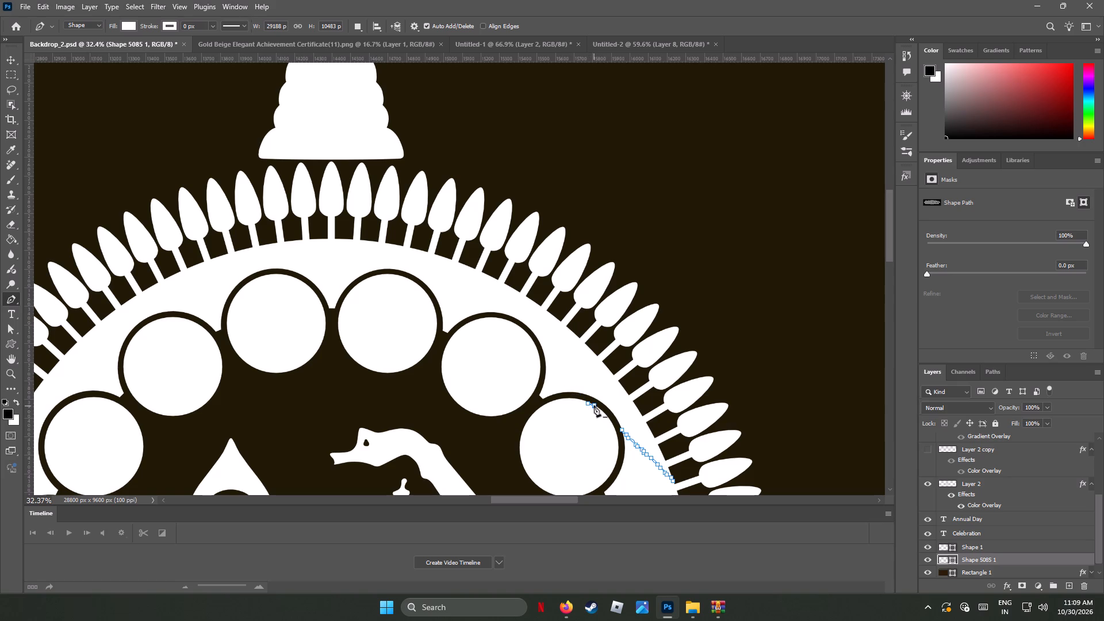
pyautogui.click(594, 405)
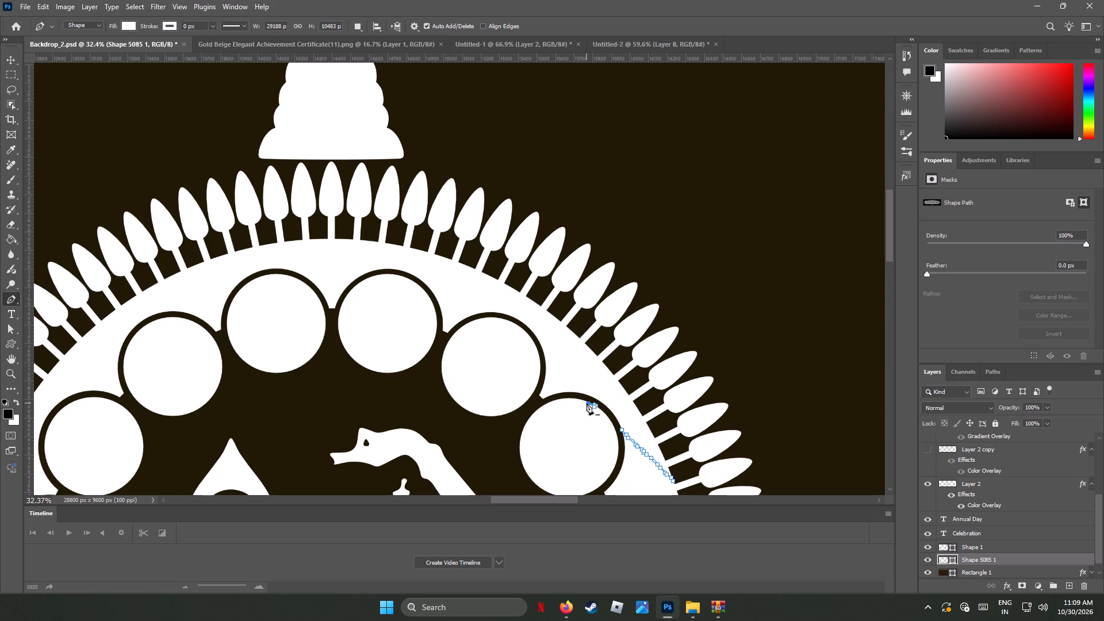
pyautogui.click(586, 403)
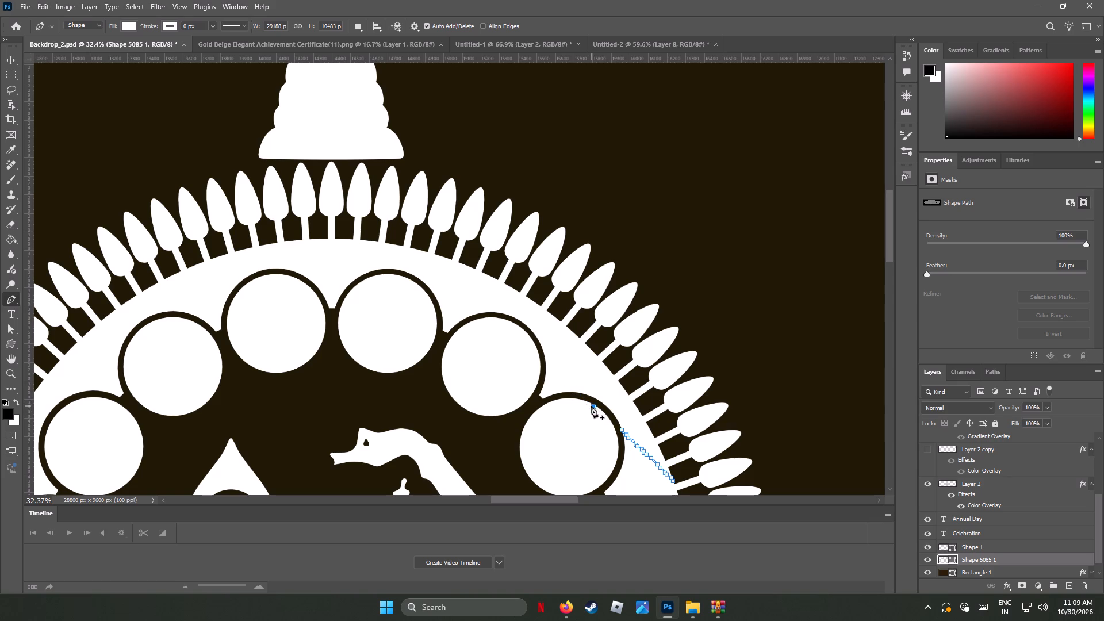
pyautogui.click(593, 405)
# Delete the frame path's stray anchor points in the white band just beside the logo's third right-hand circle.
pyautogui.click(623, 430)
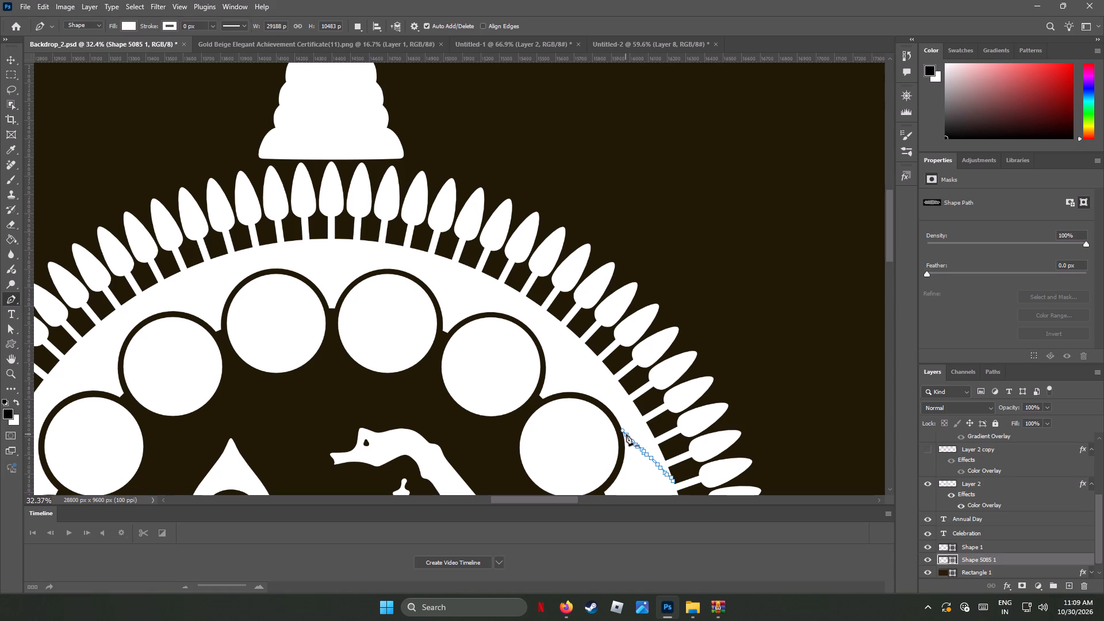
pyautogui.click(626, 434)
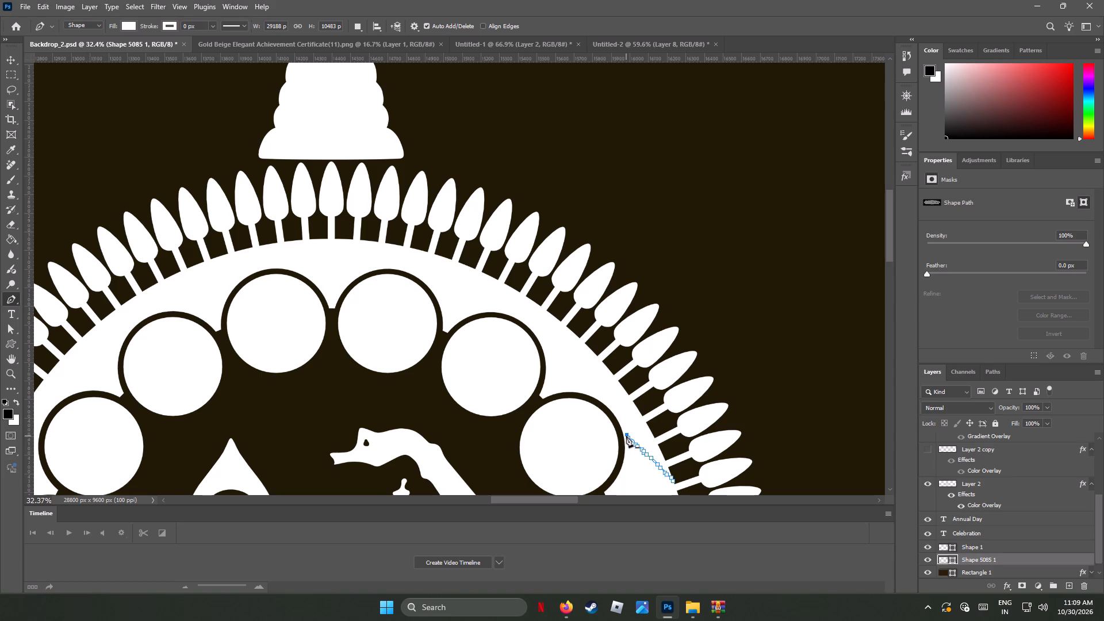
pyautogui.click(626, 436)
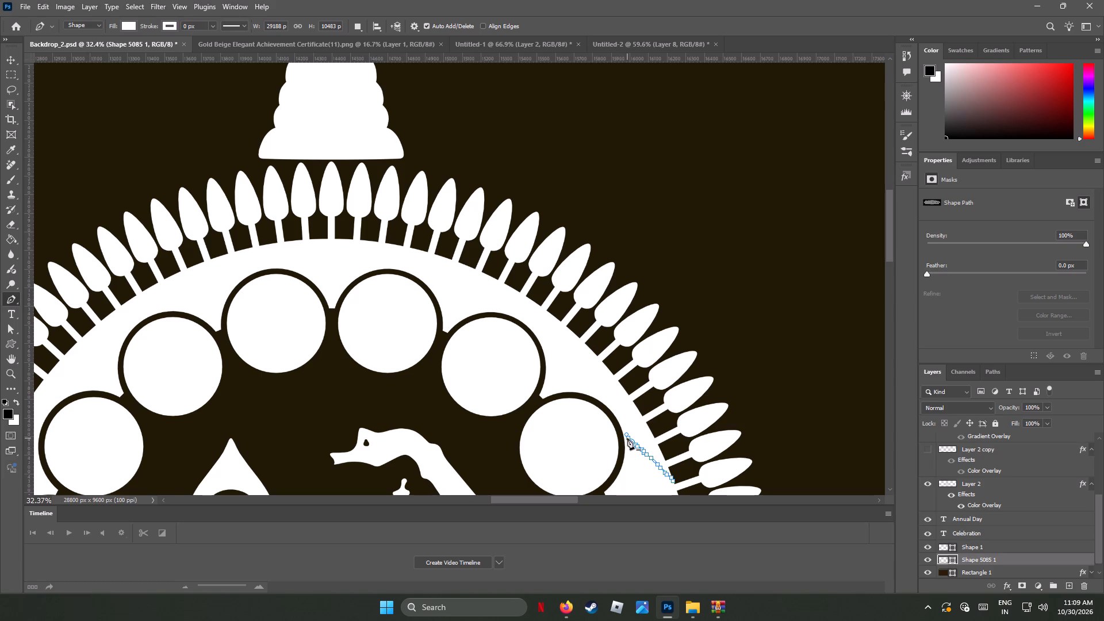
pyautogui.click(627, 438)
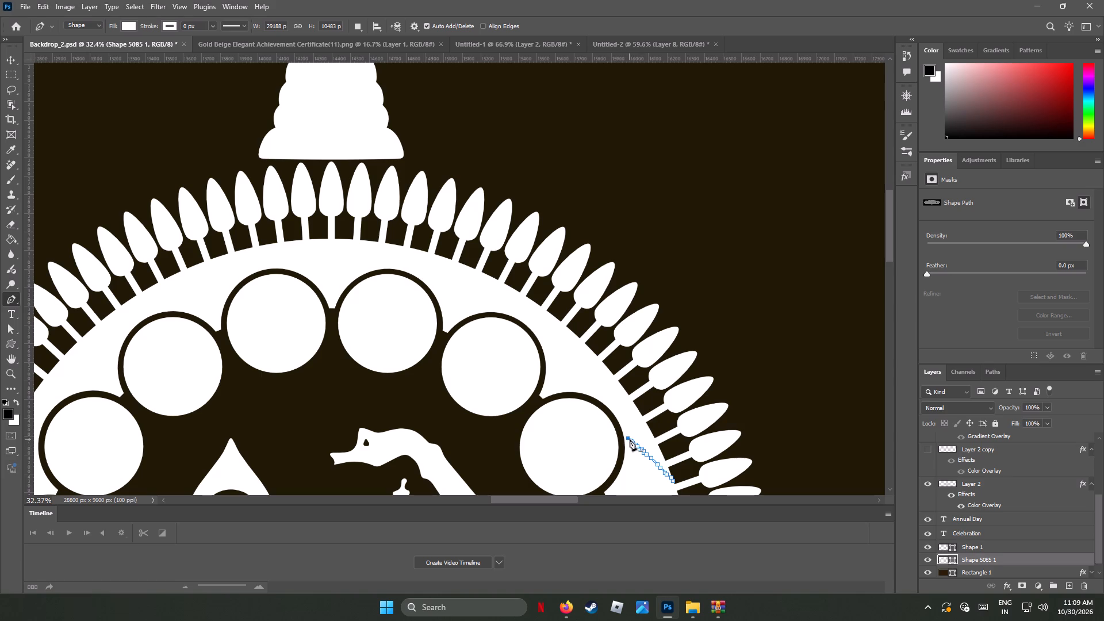
pyautogui.click(630, 439)
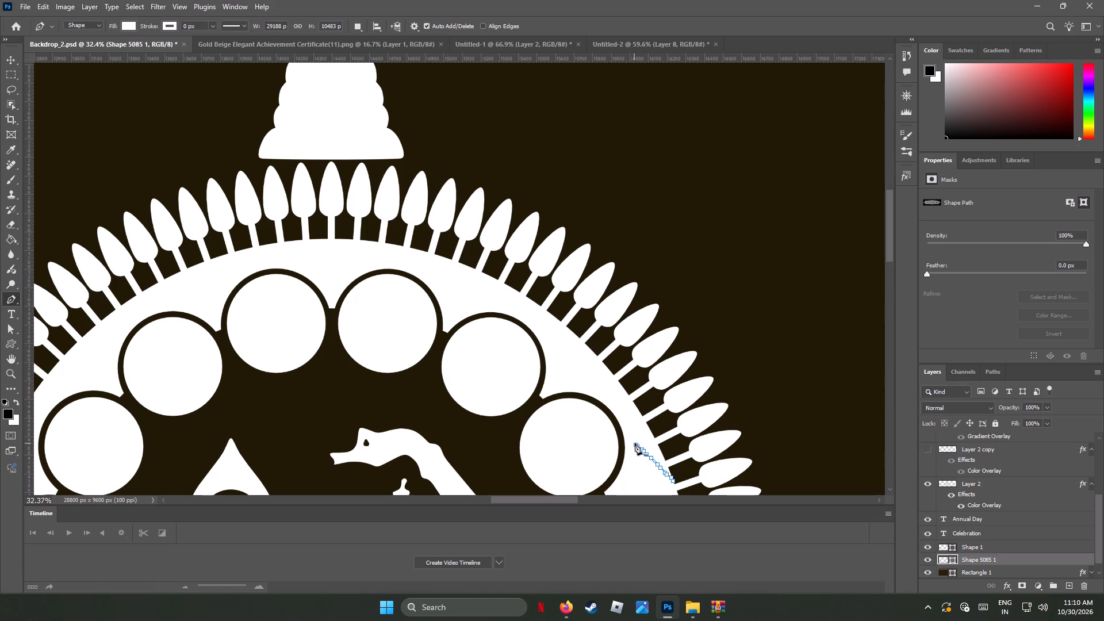
pyautogui.click(639, 447)
# Delete the next stray anchor points midway across the white band beside the third right-hand circle, undoing any shape started by accident.
pyautogui.keyDown('alt'); pyautogui.scroll(14, 688, 441); pyautogui.keyUp('alt')
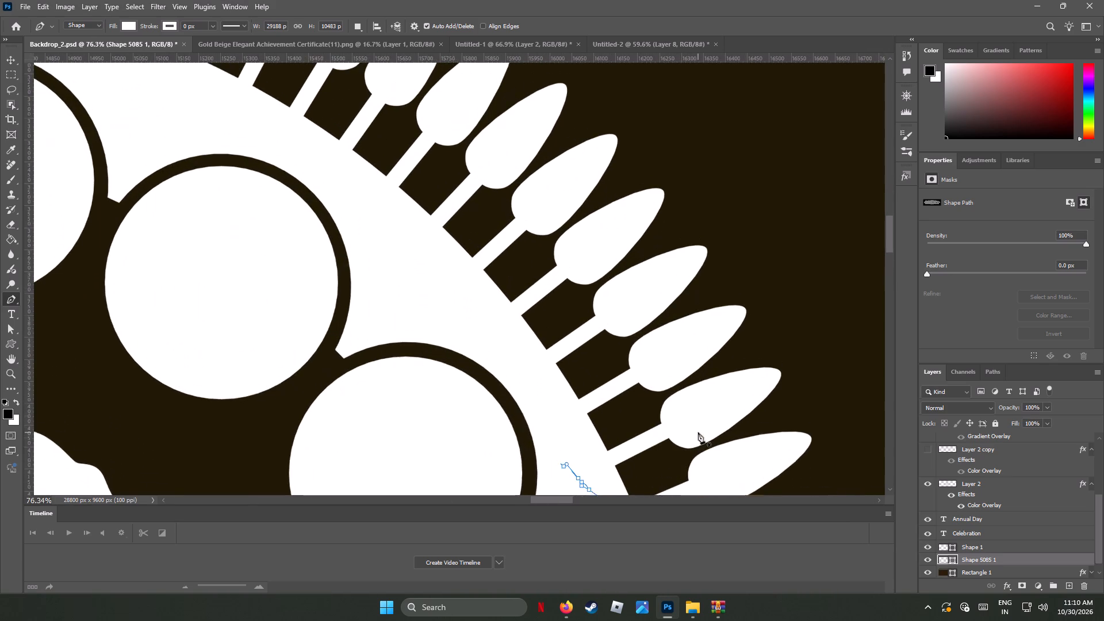
pyautogui.scroll(-16, 697, 434)
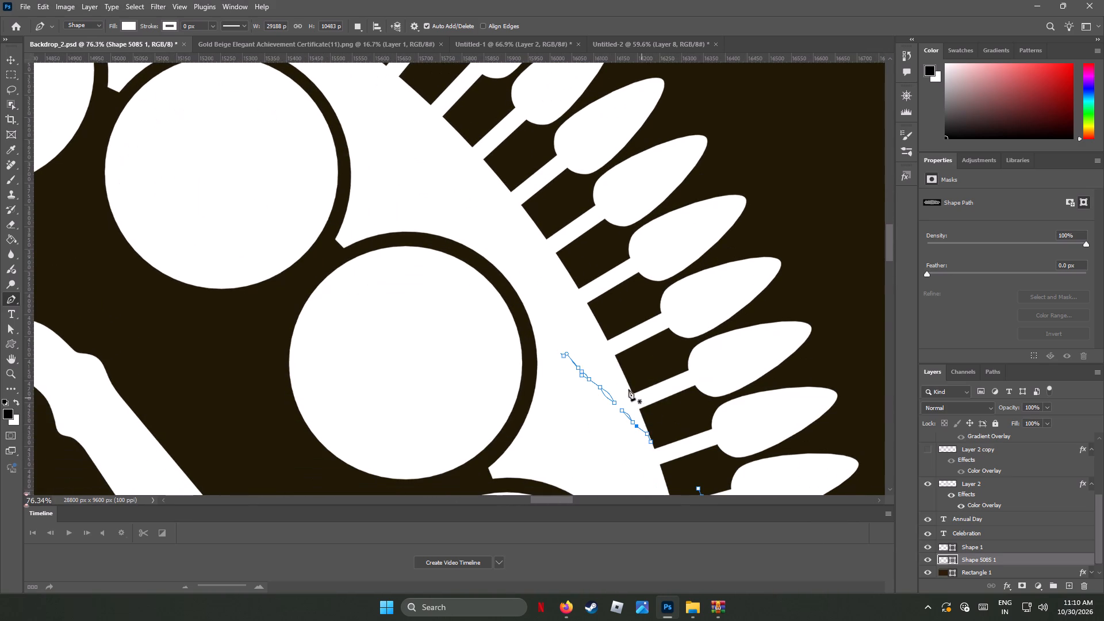
pyautogui.click(563, 355)
pyautogui.hotkey('ctrl', 'z')
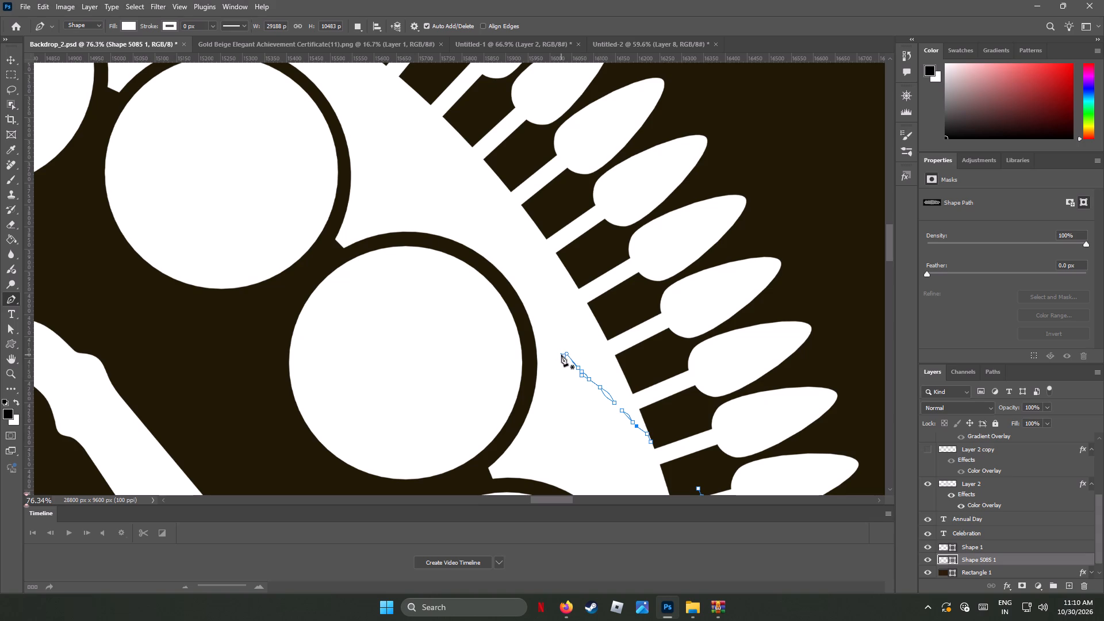
pyautogui.click(579, 367)
pyautogui.click(563, 356)
pyautogui.click(582, 370)
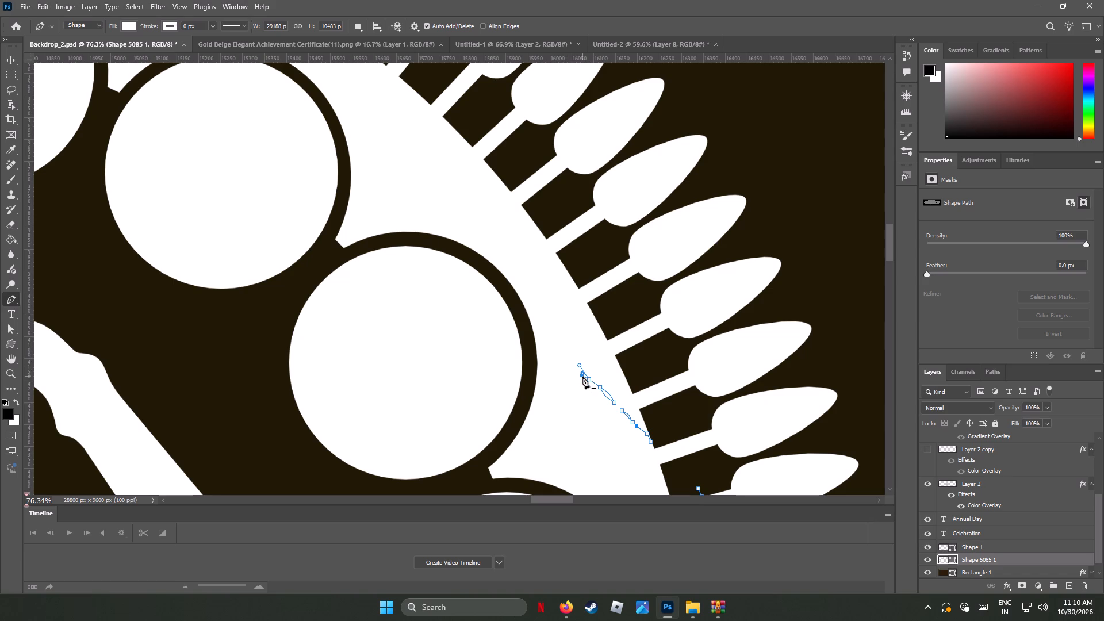
pyautogui.click(581, 376)
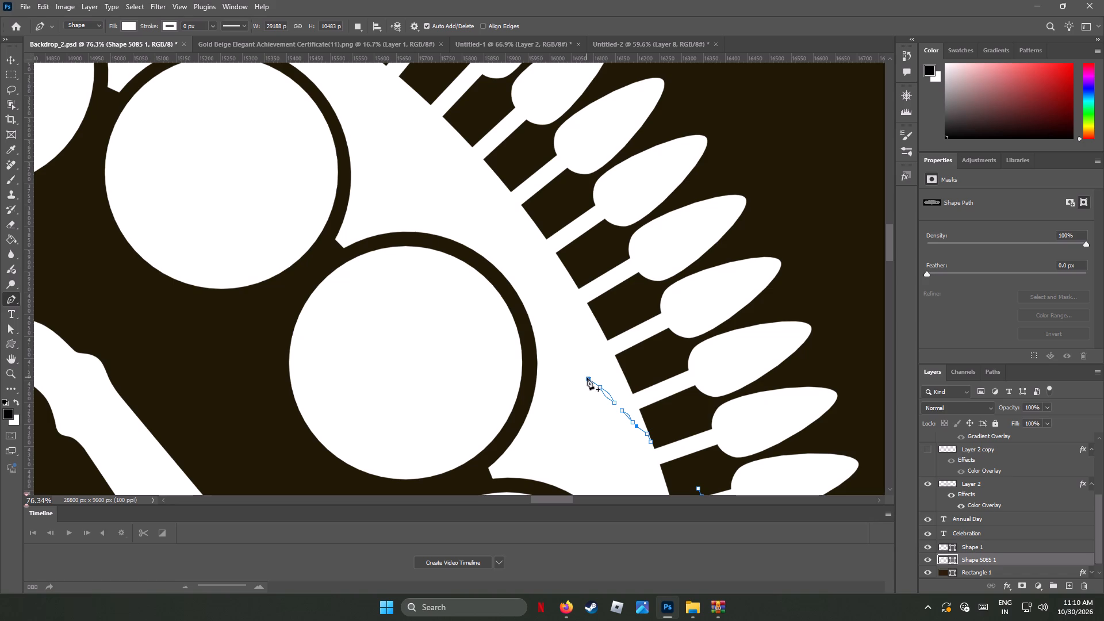
pyautogui.click(588, 379)
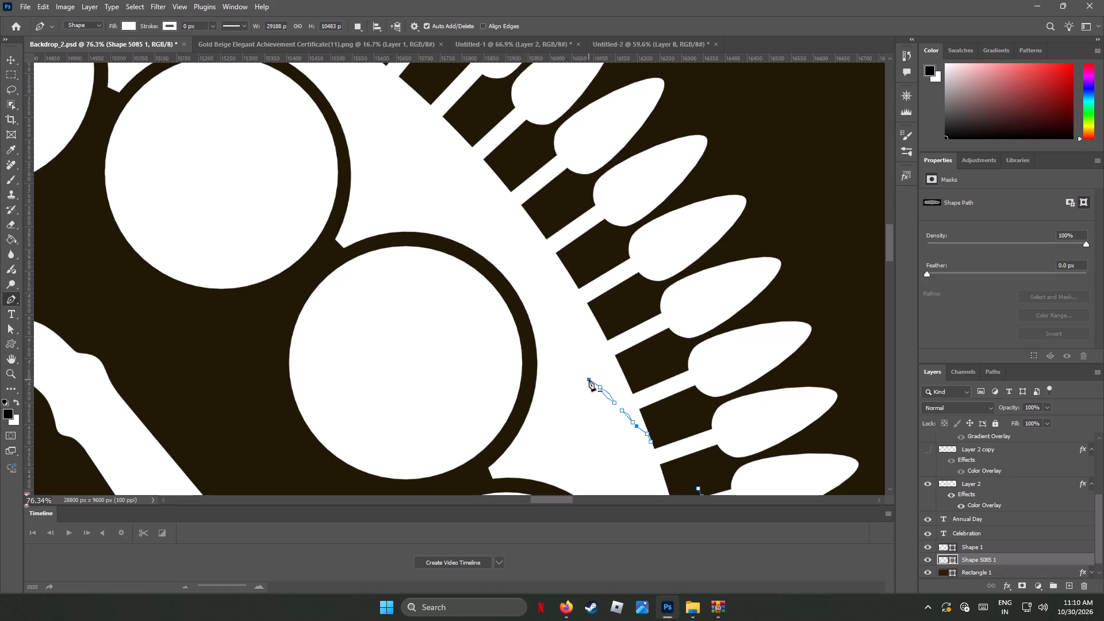
pyautogui.click(589, 379)
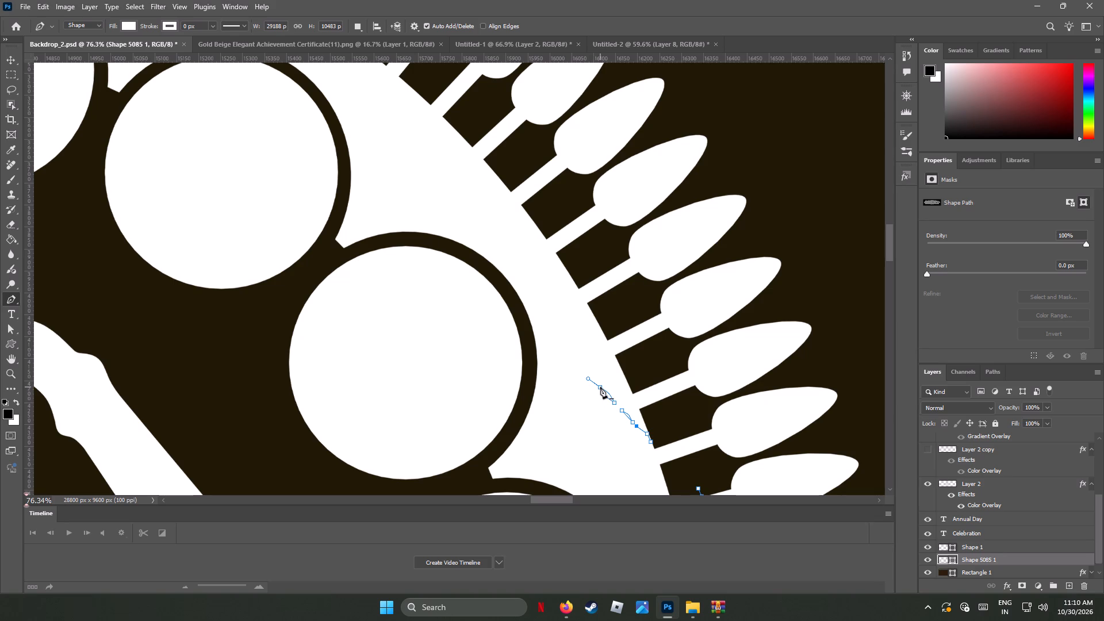
# Delete the frame path's remaining stray anchor points in that white band, down to its outer edge near the petal stems.
pyautogui.click(600, 387)
pyautogui.click(599, 386)
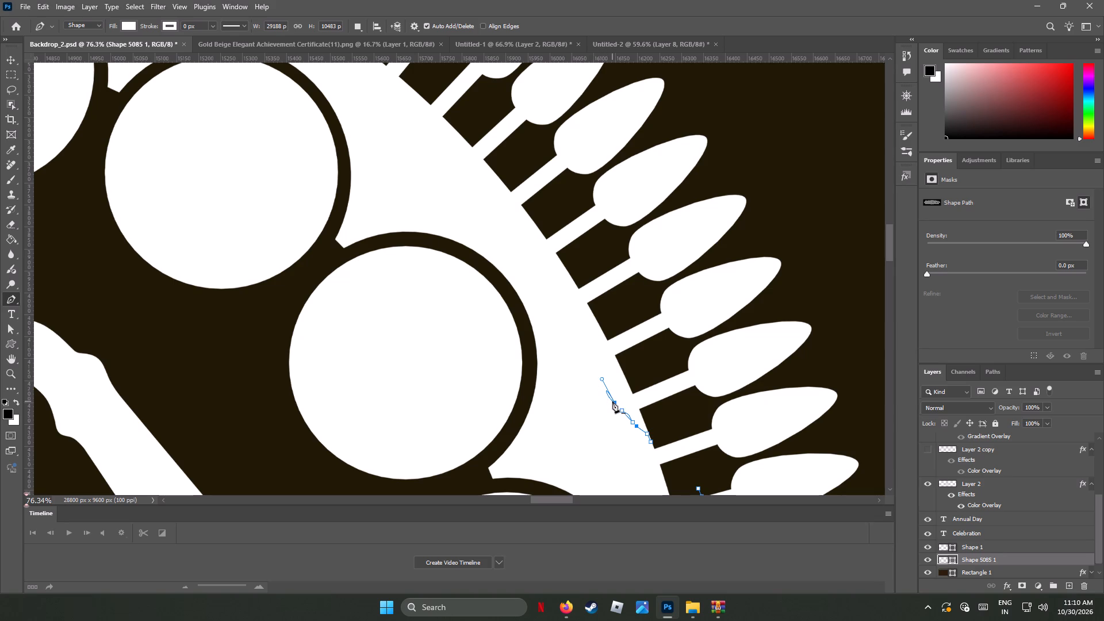
pyautogui.click(612, 401)
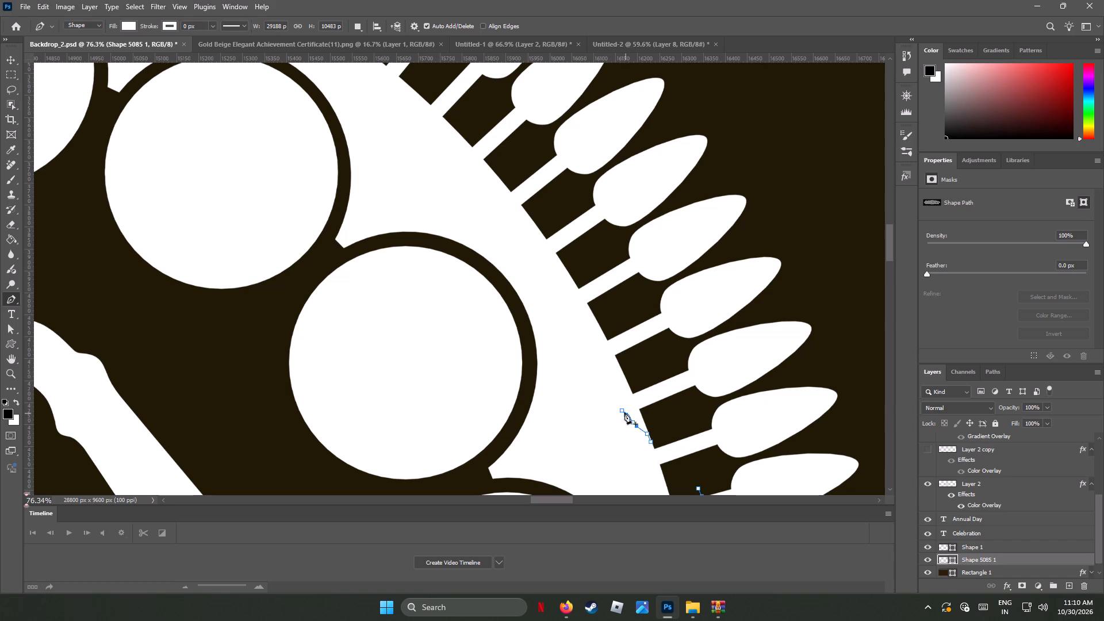
pyautogui.click(622, 410)
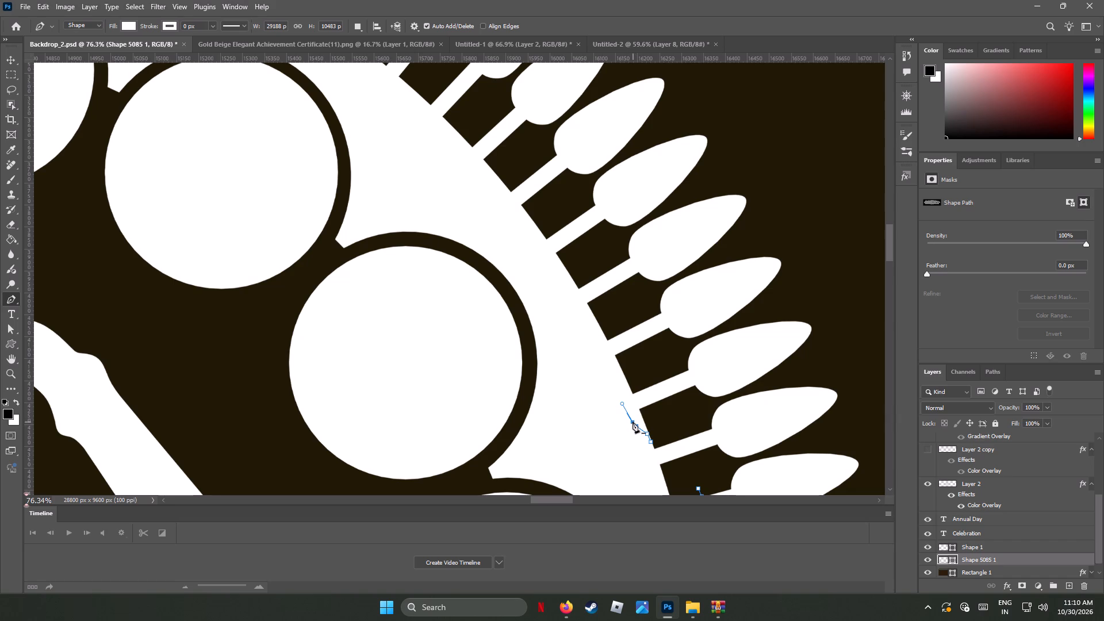
pyautogui.click(632, 421)
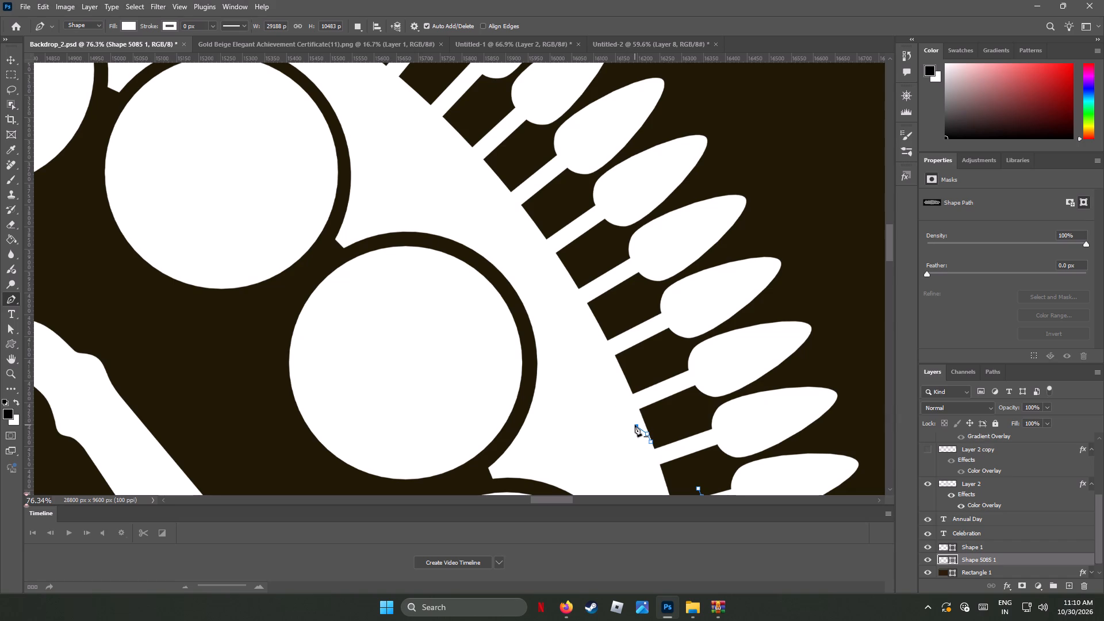
pyautogui.click(635, 425)
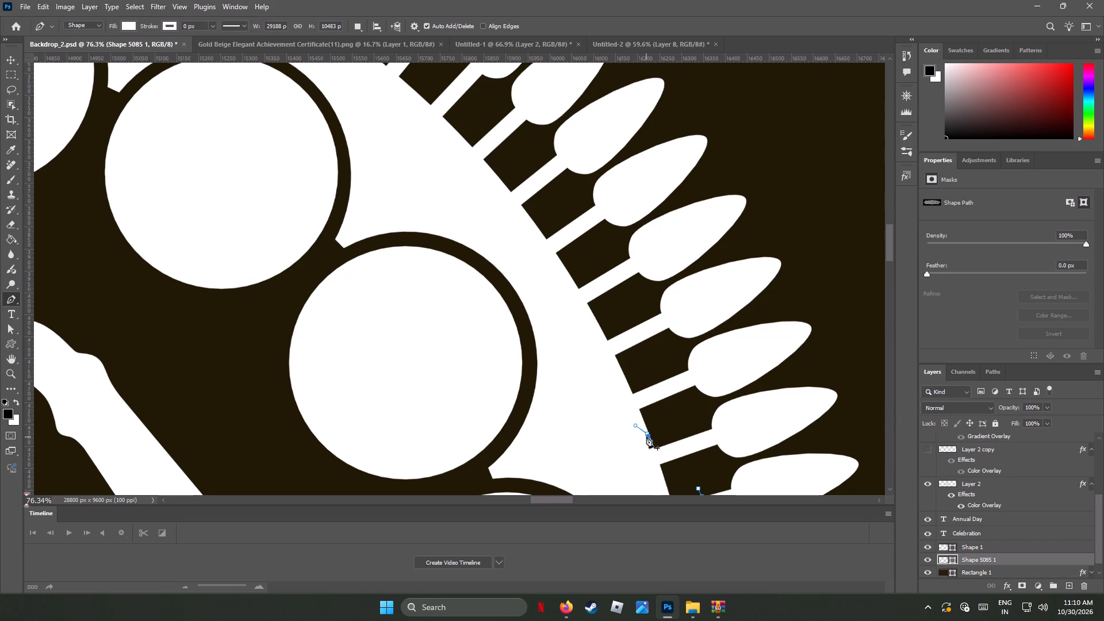
pyautogui.click(647, 433)
pyautogui.click(646, 434)
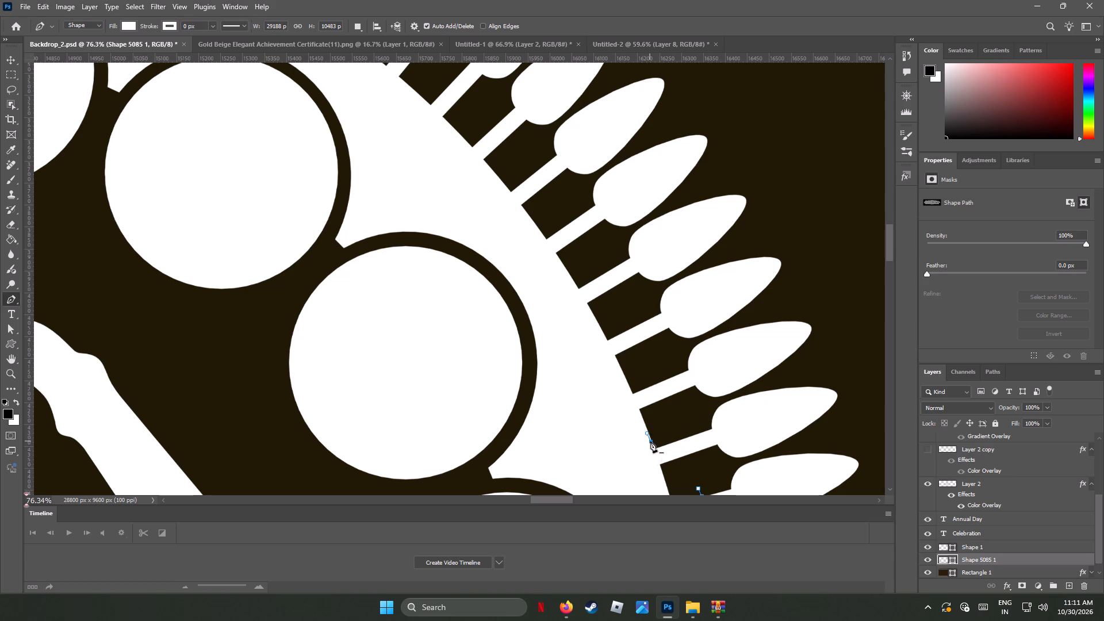
pyautogui.click(650, 441)
# Delete the frame path's stray anchor points crossing the logo's petals and stems outside the white band.
pyautogui.scroll(-9, 697, 455)
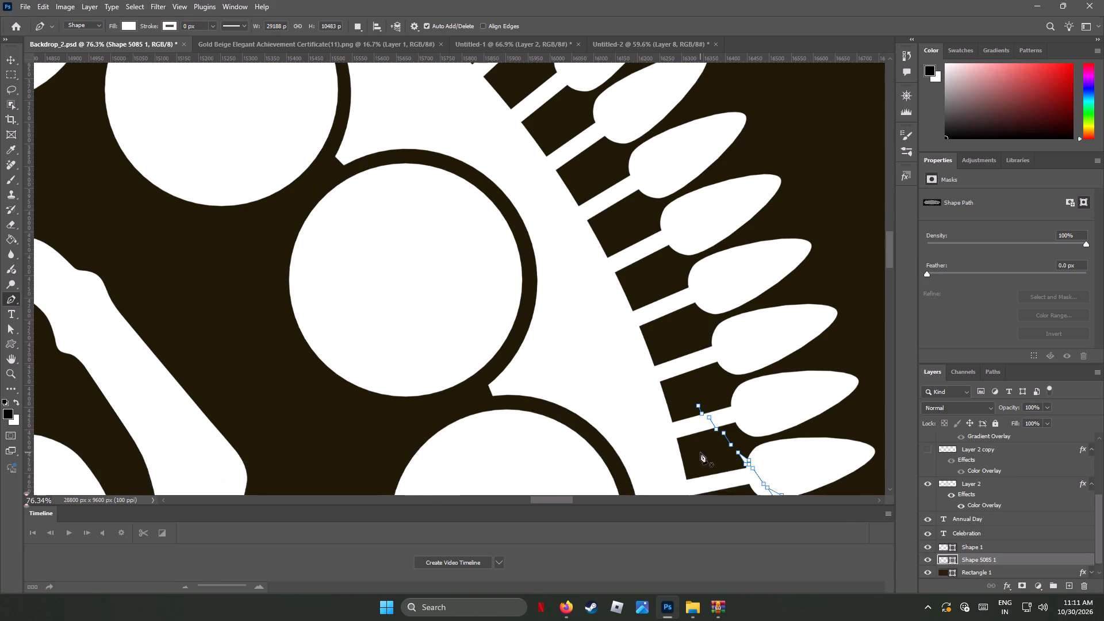
pyautogui.scroll(-2, 702, 453)
pyautogui.scroll(2, 703, 453)
pyautogui.scroll(-4, 706, 455)
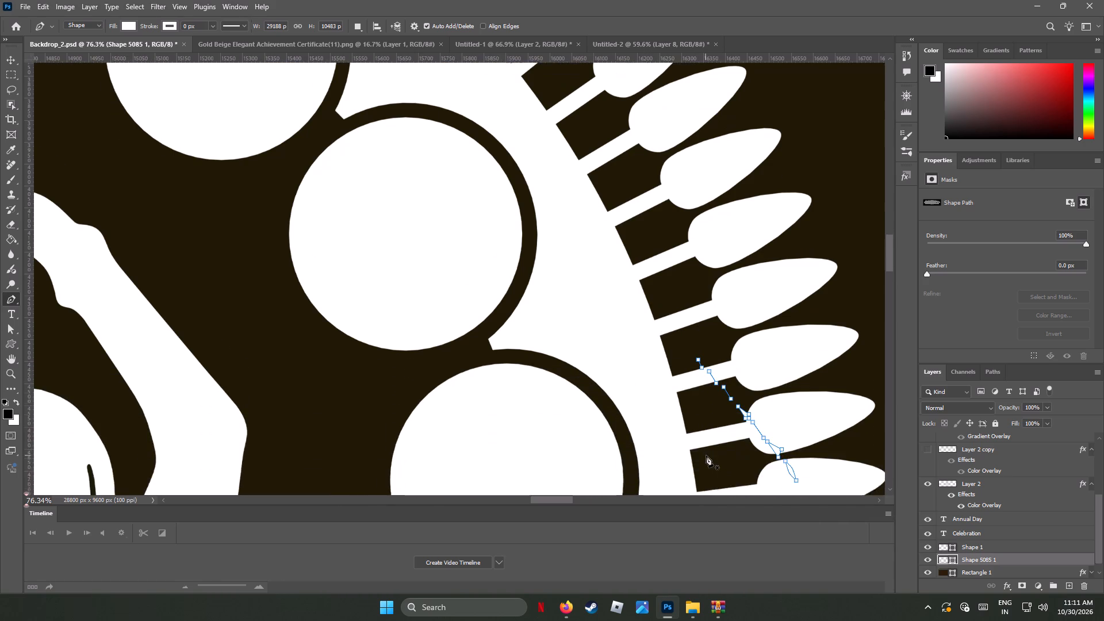
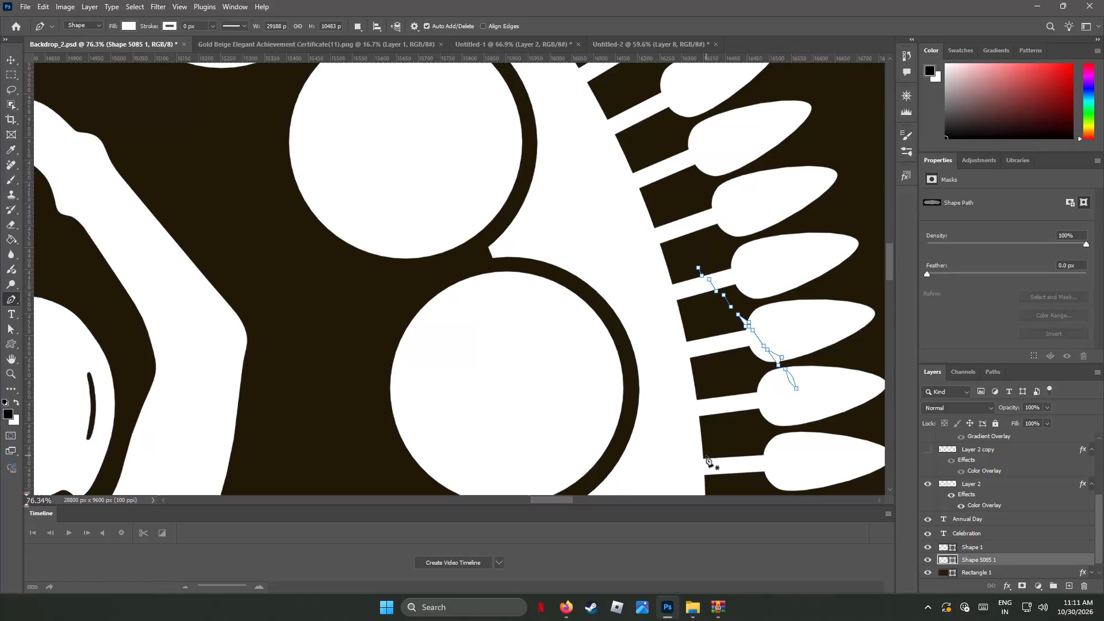
# Save the document as a new Photoshop file named Backdrop_3.psd in the SM folder.
pyautogui.keyDown('alt'); pyautogui.scroll(-1, 706, 455); pyautogui.keyUp('alt')
pyautogui.keyDown('alt'); pyautogui.scroll(2, 706, 455); pyautogui.keyUp('alt')
pyautogui.keyDown('alt'); pyautogui.scroll(-8, 706, 455); pyautogui.keyUp('alt')
pyautogui.keyDown('alt'); pyautogui.scroll(-5, 496, 332); pyautogui.keyUp('alt')
pyautogui.keyDown('alt'); pyautogui.scroll(4, 496, 335); pyautogui.keyUp('alt')
pyautogui.keyDown('alt'); pyautogui.scroll(-5, 497, 338); pyautogui.keyUp('alt')
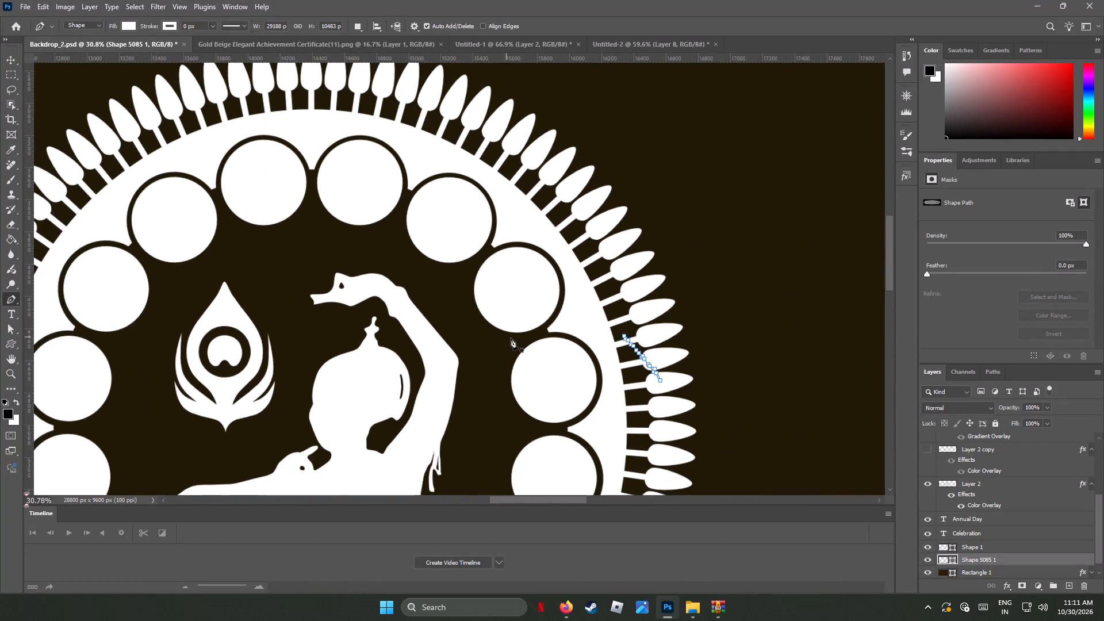
pyautogui.keyDown('alt'); pyautogui.scroll(-17, 511, 338); pyautogui.keyUp('alt')
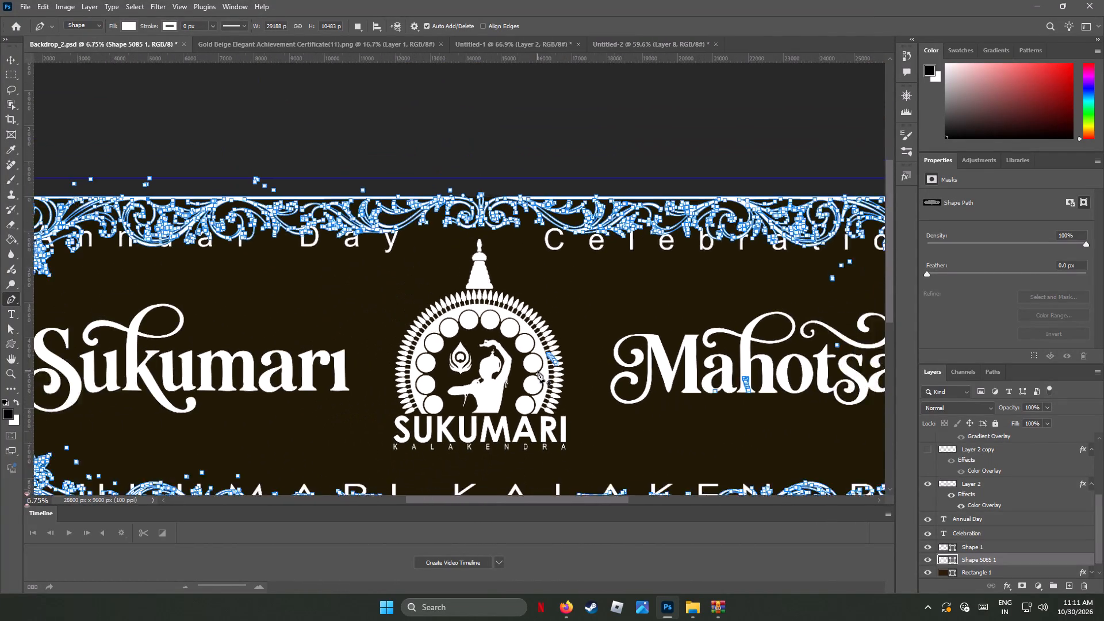
pyautogui.keyDown('alt'); pyautogui.scroll(-2, 538, 371); pyautogui.keyUp('alt')
pyautogui.scroll(-3, 538, 371)
pyautogui.scroll(2, 538, 371)
pyautogui.scroll(-1, 538, 371)
pyautogui.scroll(2, 538, 371)
pyautogui.scroll(-1, 538, 371)
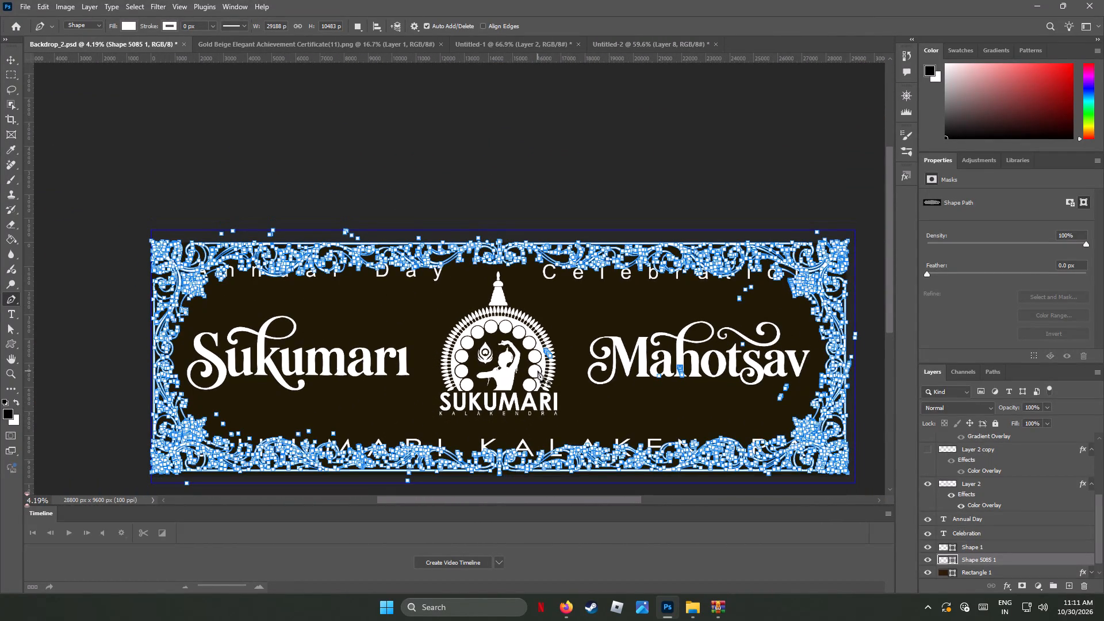
pyautogui.click(22, 3)
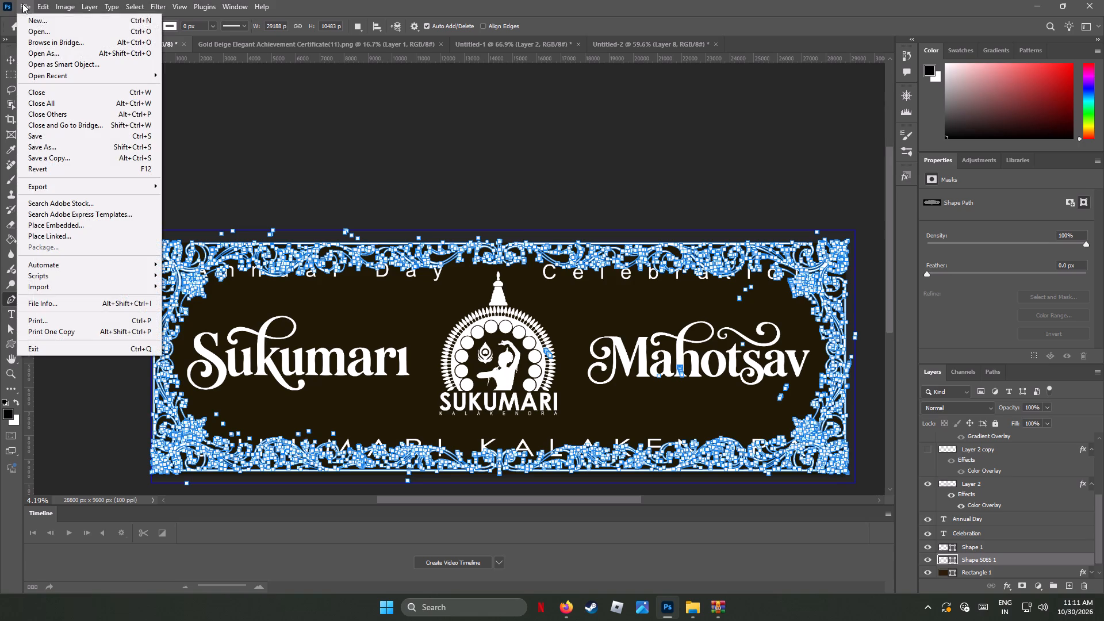
pyautogui.click(64, 145)
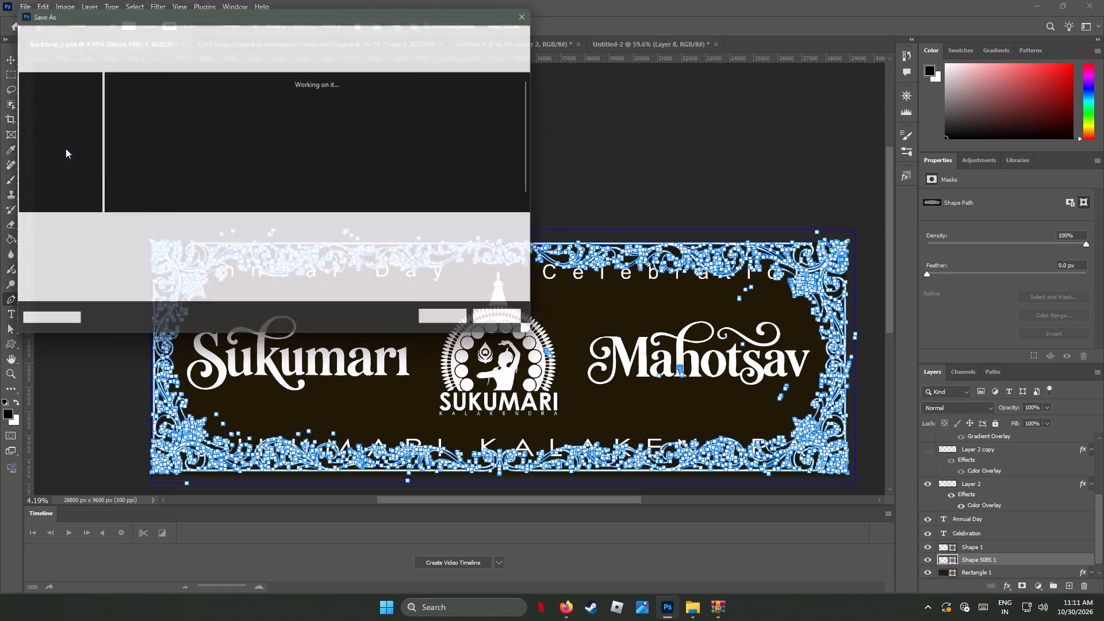
pyautogui.click(114, 225)
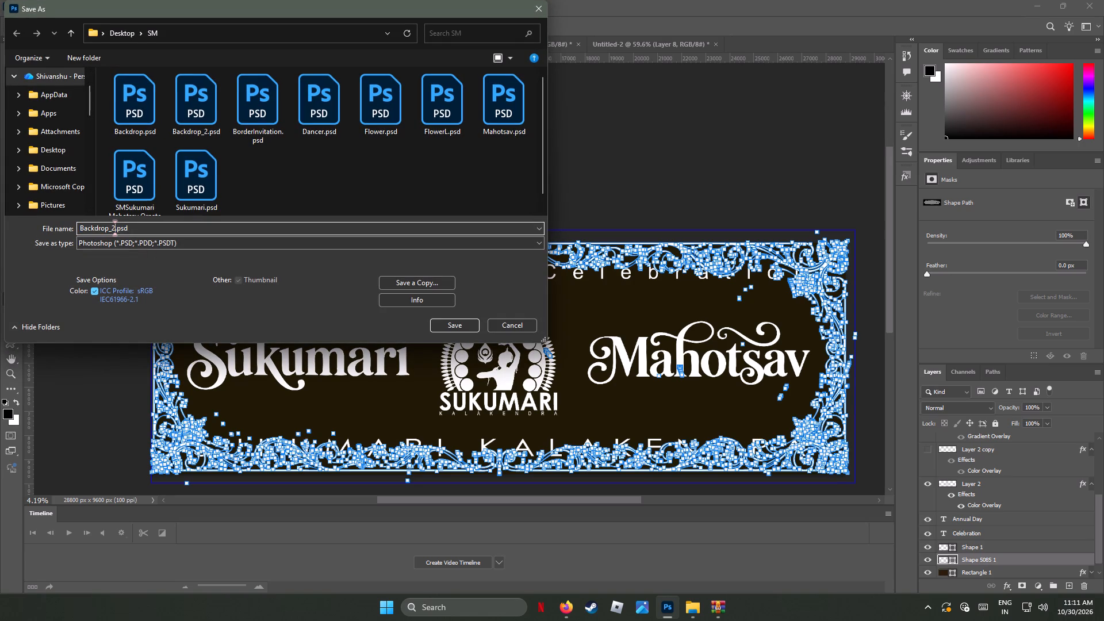
pyautogui.press('BackSpace')
pyautogui.press('3')
pyautogui.click(470, 321)
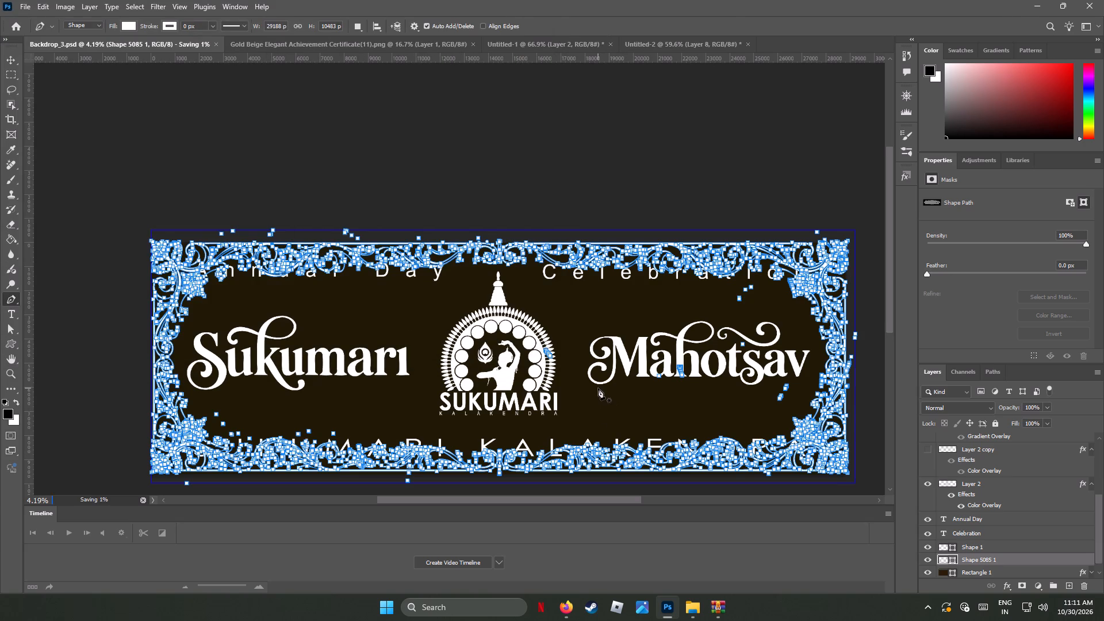
# Delete the frame path's stray anchor points running across the logo's right-hand petal stems, down to the edge of the next petal.
pyautogui.keyDown('alt'); pyautogui.scroll(9, 563, 362); pyautogui.keyUp('alt')
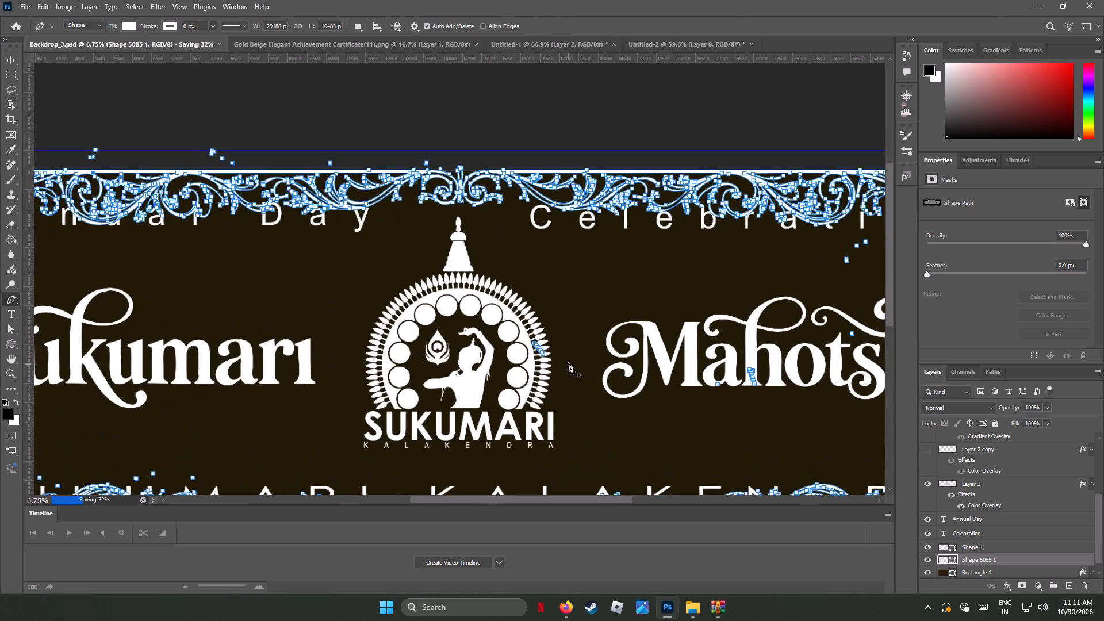
pyautogui.keyDown('alt'); pyautogui.scroll(8, 567, 361); pyautogui.keyUp('alt')
pyautogui.keyDown('alt'); pyautogui.scroll(-2, 566, 361); pyautogui.keyUp('alt')
pyautogui.keyDown('alt'); pyautogui.scroll(7, 566, 361); pyautogui.keyUp('alt')
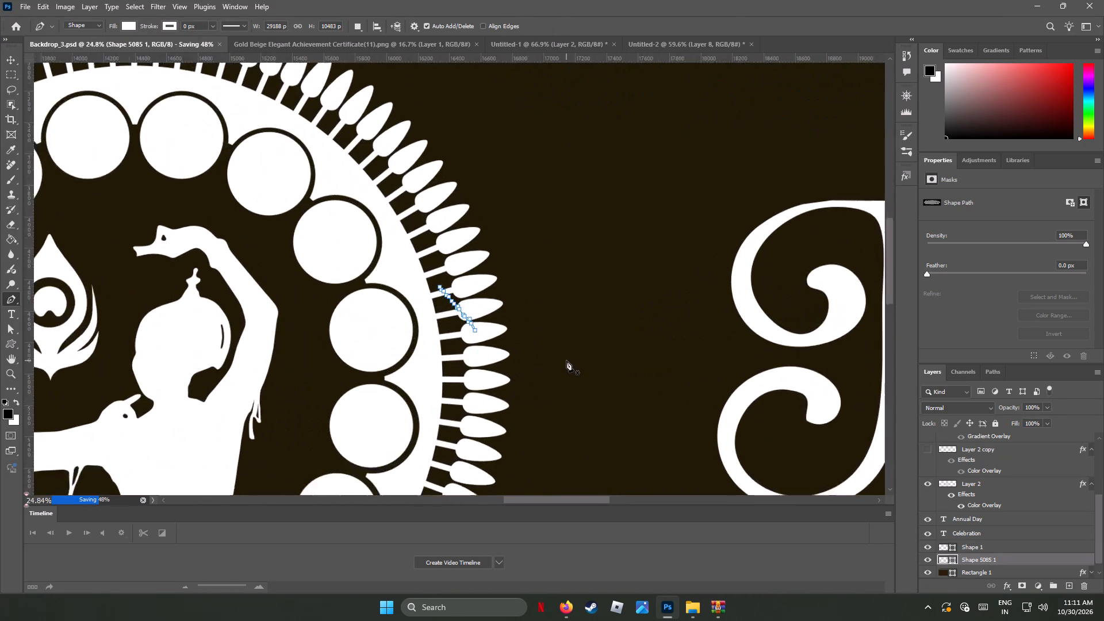
pyautogui.keyDown('alt'); pyautogui.scroll(2, 566, 361); pyautogui.keyUp('alt')
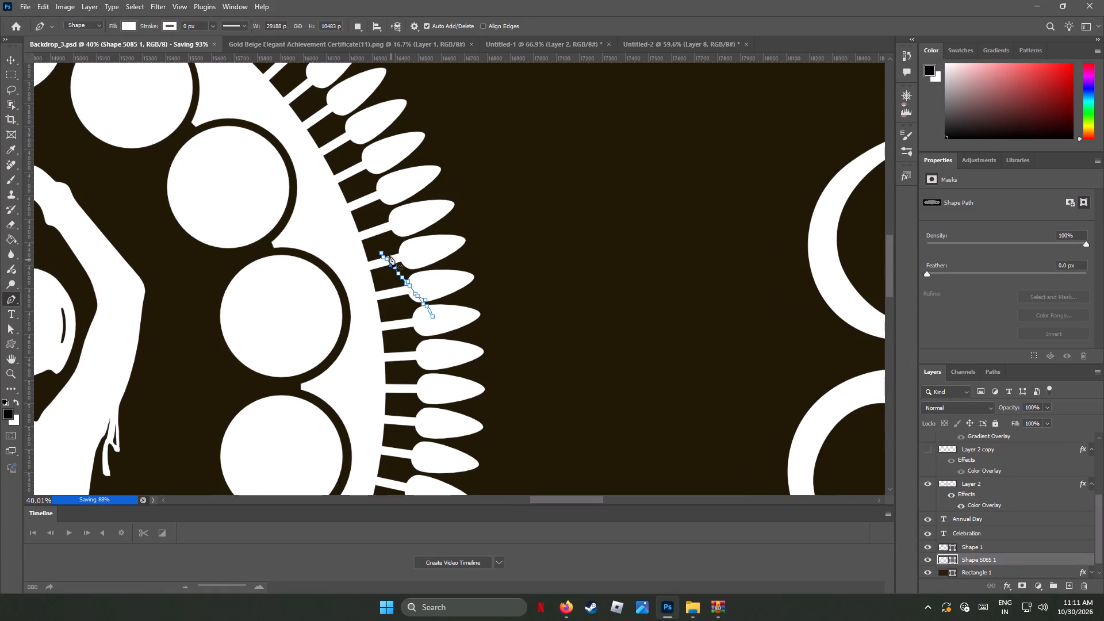
pyautogui.click(381, 254)
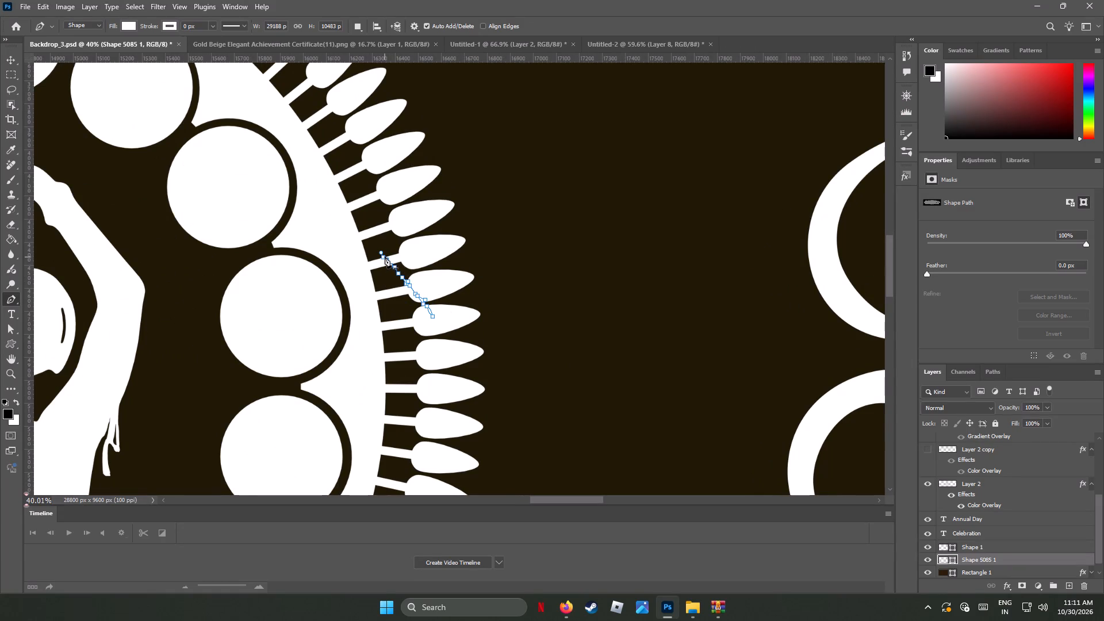
pyautogui.click(383, 256)
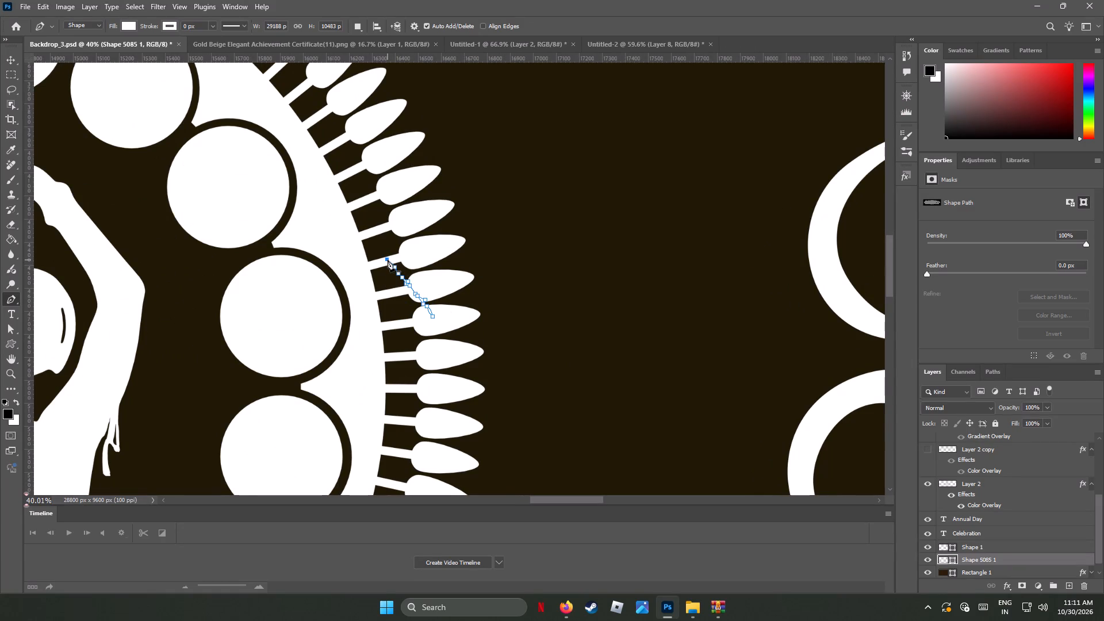
pyautogui.click(388, 260)
pyautogui.click(392, 266)
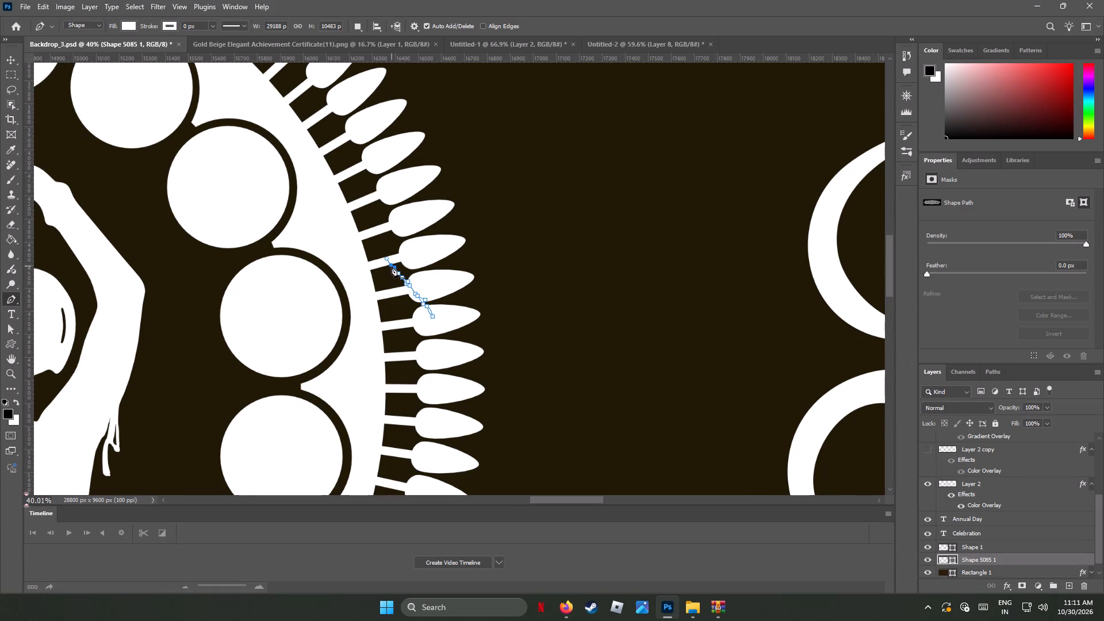
pyautogui.click(395, 267)
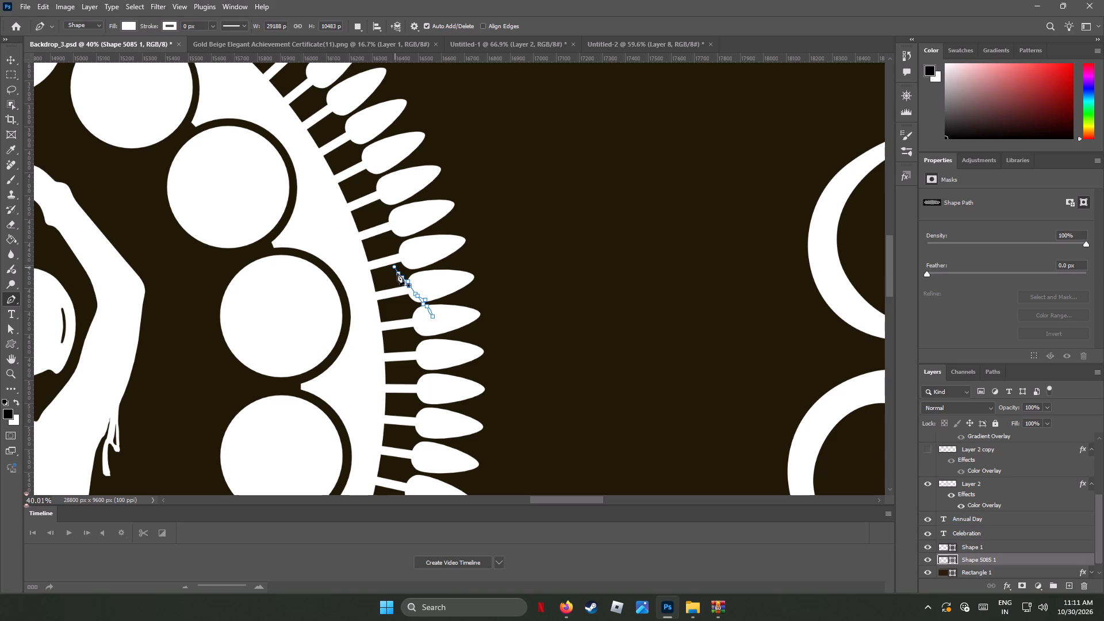
pyautogui.click(398, 274)
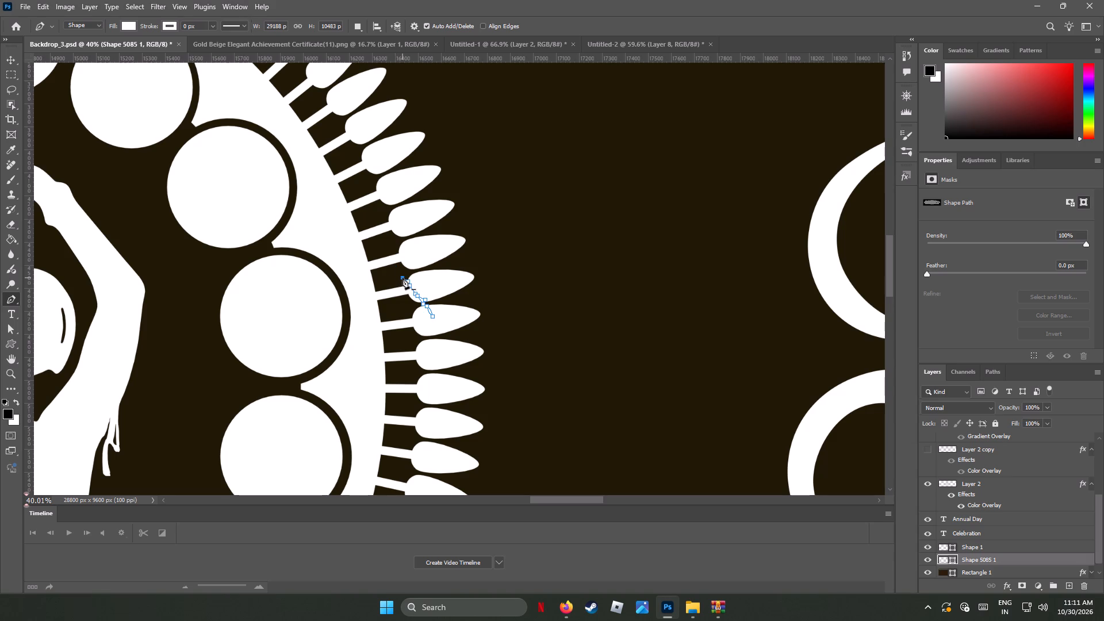
pyautogui.click(402, 278)
# Delete the remaining stray anchor points of that chain, crossing the two neighbouring petals on the logo's right side.
pyautogui.click(408, 281)
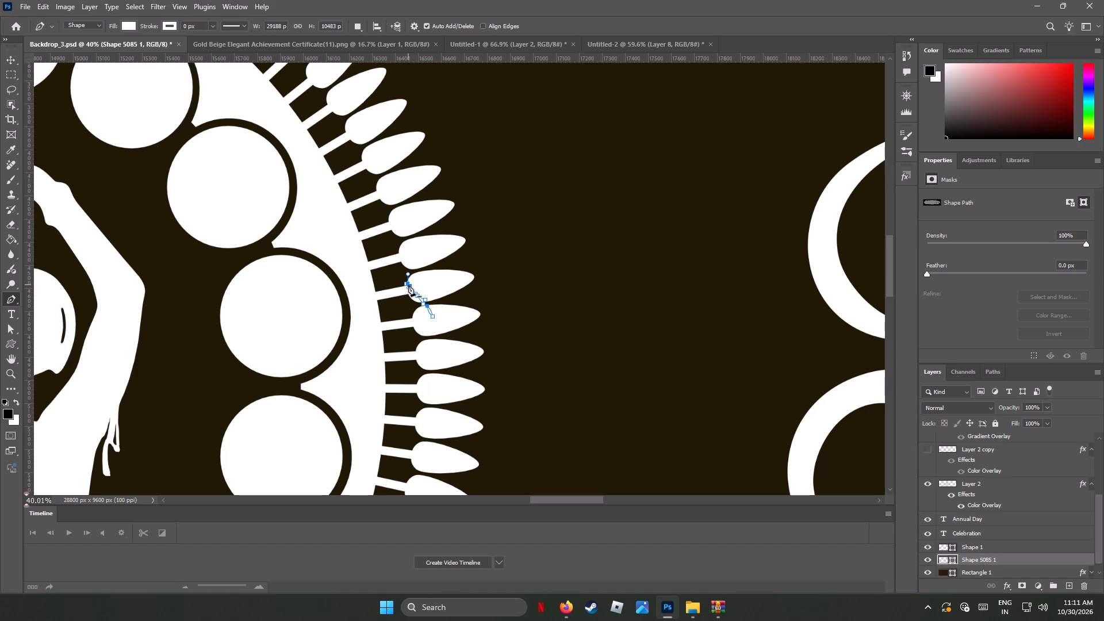
pyautogui.click(408, 285)
pyautogui.click(407, 283)
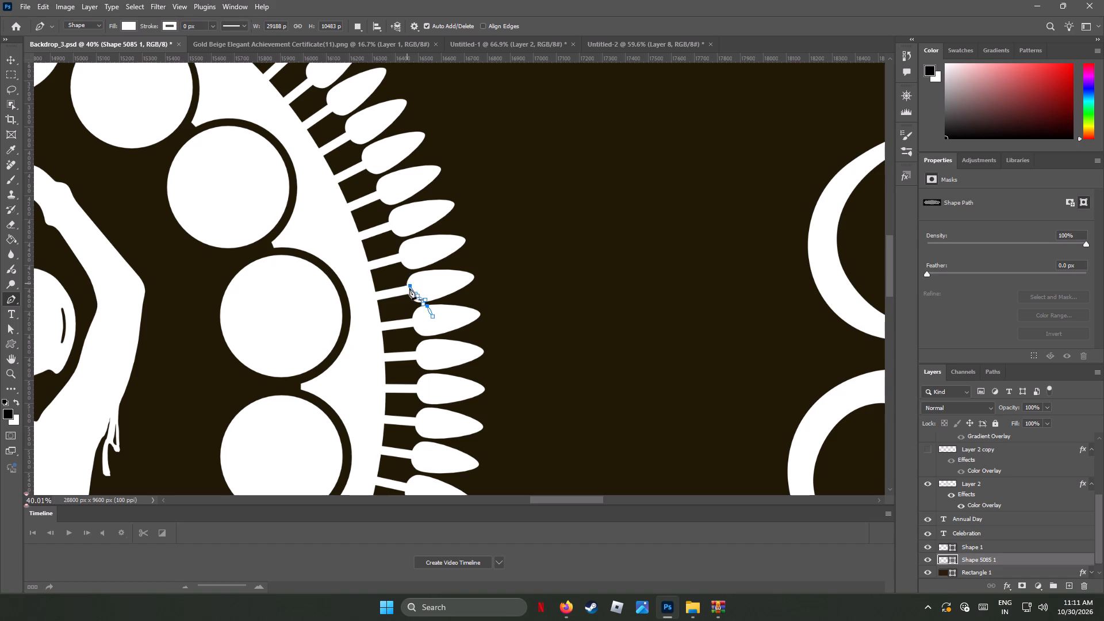
pyautogui.click(409, 285)
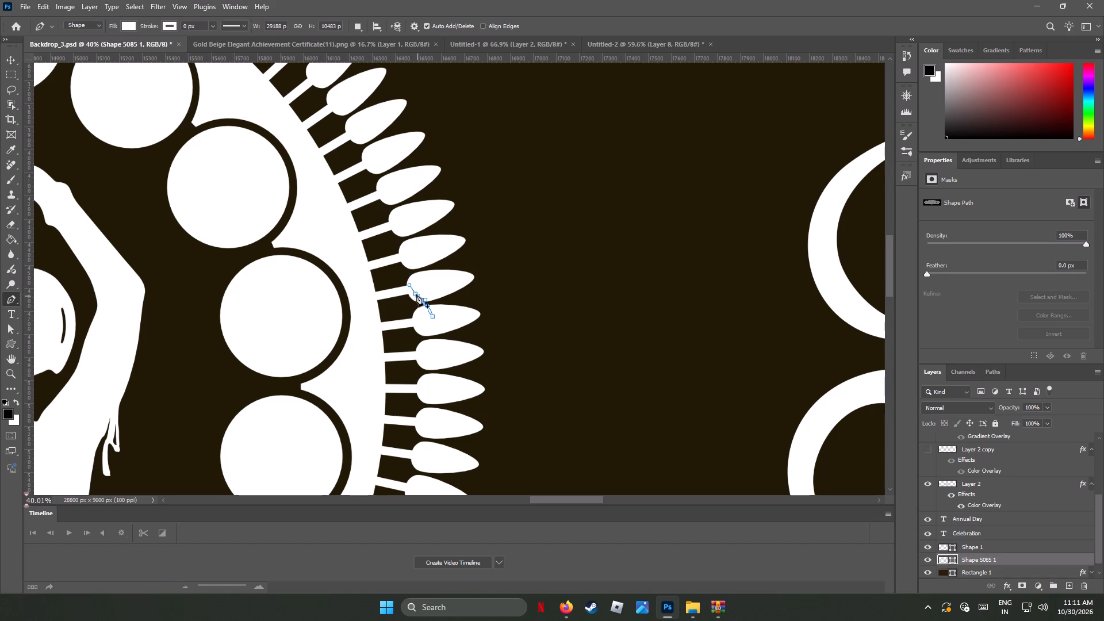
pyautogui.click(415, 293)
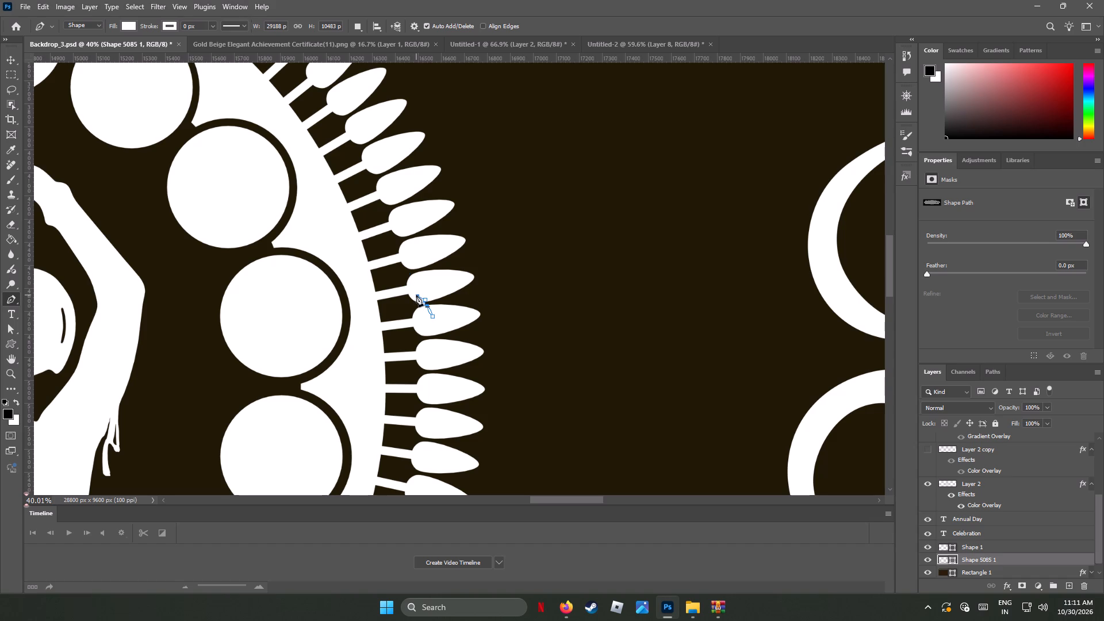
pyautogui.click(417, 295)
pyautogui.click(425, 300)
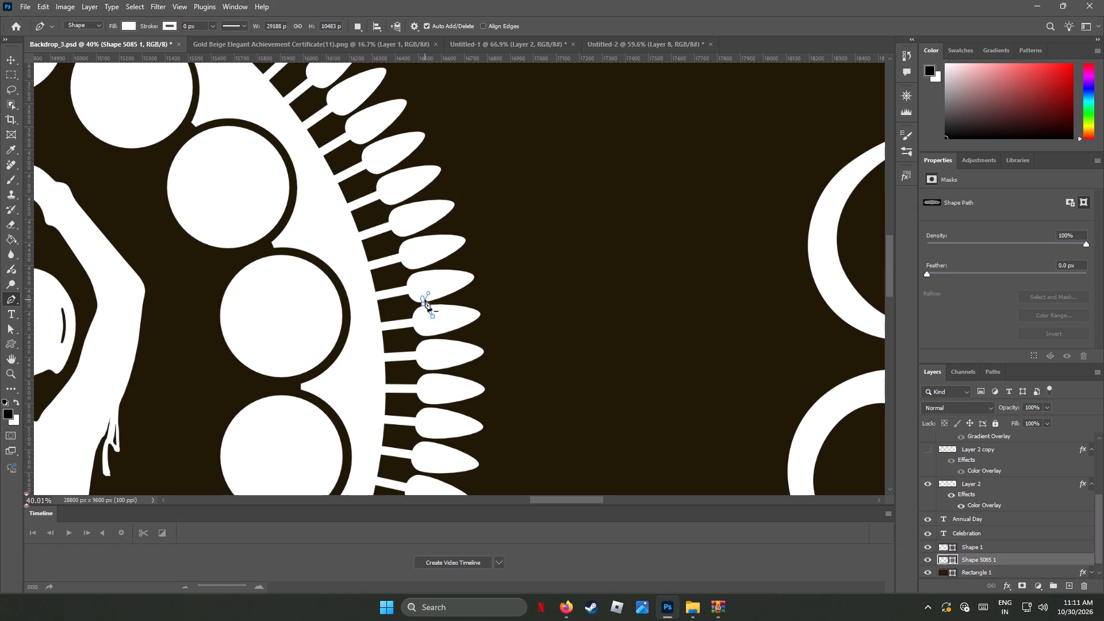
pyautogui.click(424, 304)
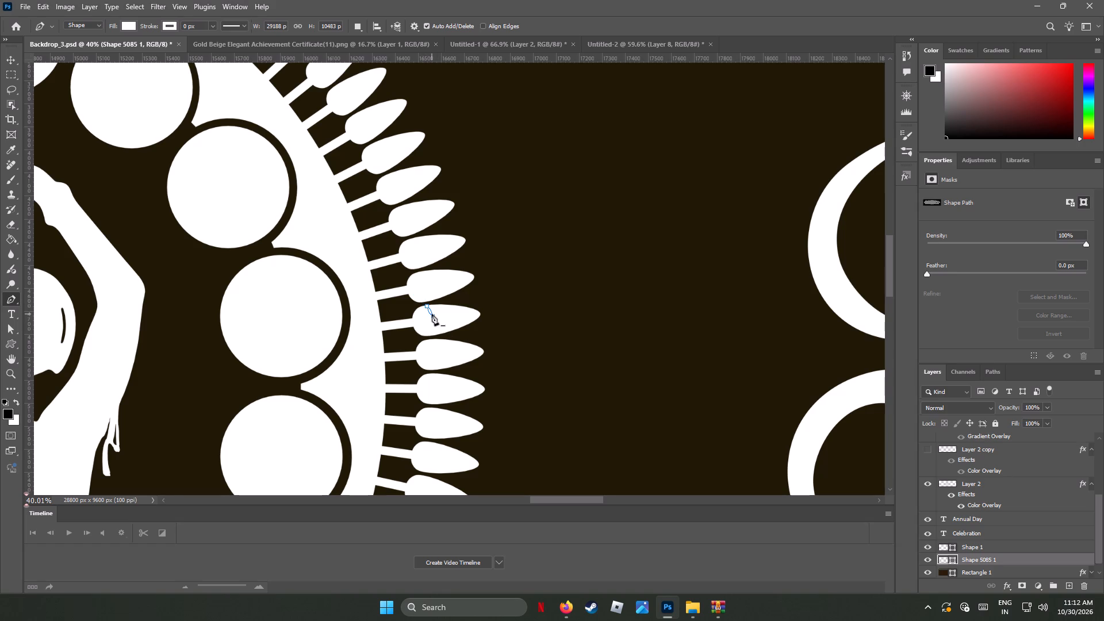
pyautogui.click(427, 305)
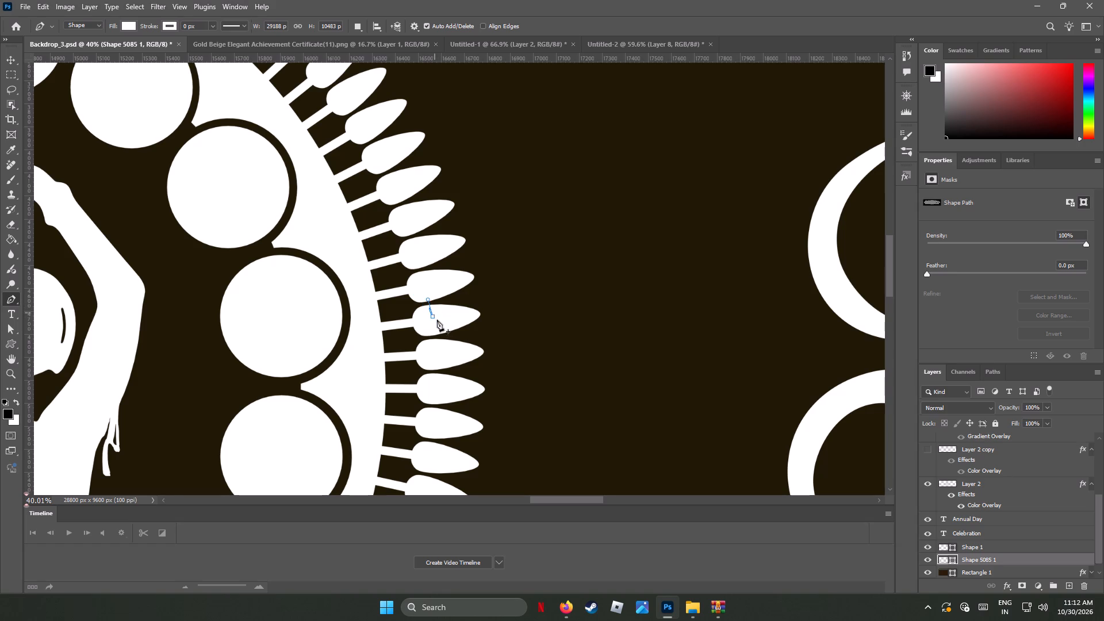
pyautogui.click(434, 317)
# Delete the lower cluster of the frame path's stray anchor points in the dark area below the end of Mahotsav.
pyautogui.keyDown('alt'); pyautogui.scroll(-3, 523, 351); pyautogui.keyUp('alt')
pyautogui.keyDown('alt'); pyautogui.scroll(1, 527, 351); pyautogui.keyUp('alt')
pyautogui.keyDown('alt'); pyautogui.scroll(-5, 528, 351); pyautogui.keyUp('alt')
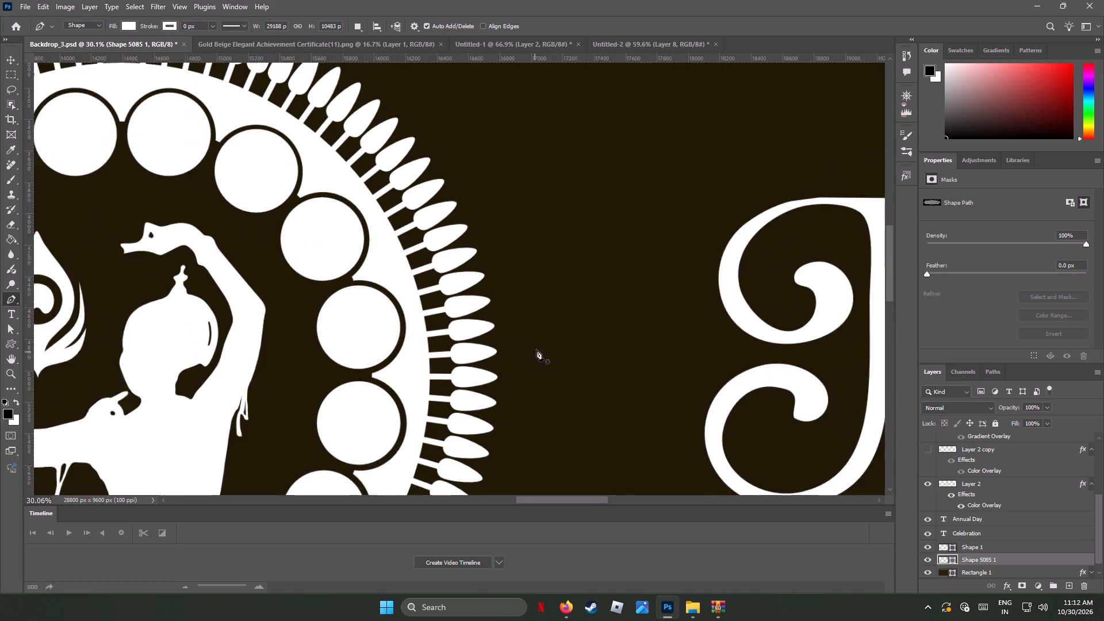
pyautogui.keyDown('alt'); pyautogui.scroll(-1, 536, 350); pyautogui.keyUp('alt')
pyautogui.keyDown('alt'); pyautogui.scroll(2, 536, 350); pyautogui.keyUp('alt')
pyautogui.keyDown('alt'); pyautogui.scroll(-4, 536, 350); pyautogui.keyUp('alt')
pyautogui.keyDown('alt'); pyautogui.scroll(1, 536, 350); pyautogui.keyUp('alt')
pyautogui.keyDown('alt'); pyautogui.scroll(-14, 536, 350); pyautogui.keyUp('alt')
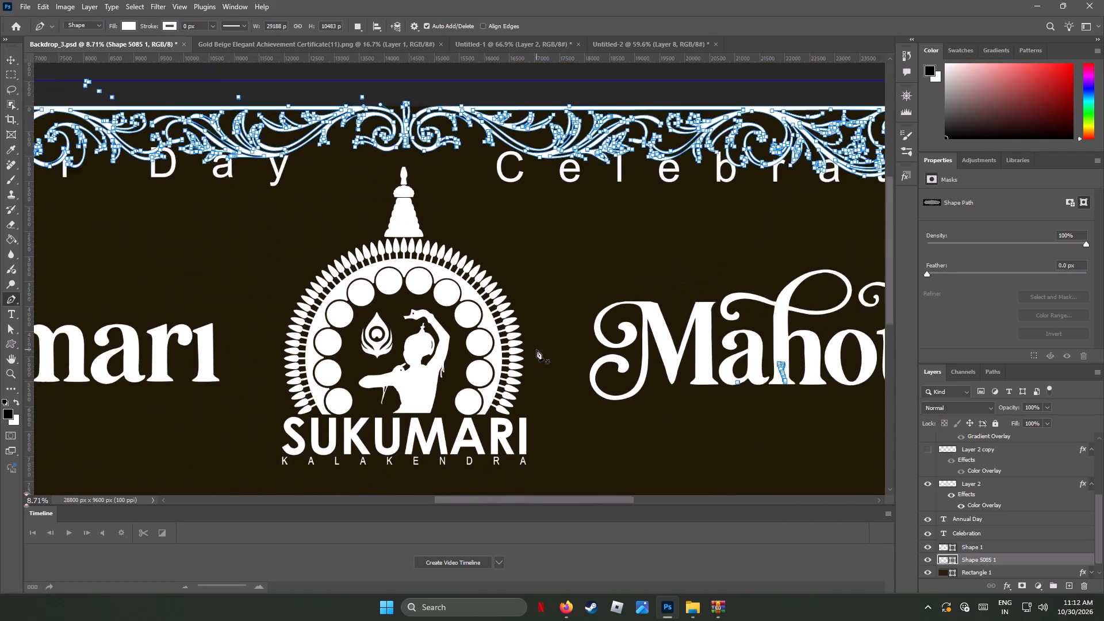
pyautogui.keyDown('alt'); pyautogui.scroll(-3, 536, 350); pyautogui.keyUp('alt')
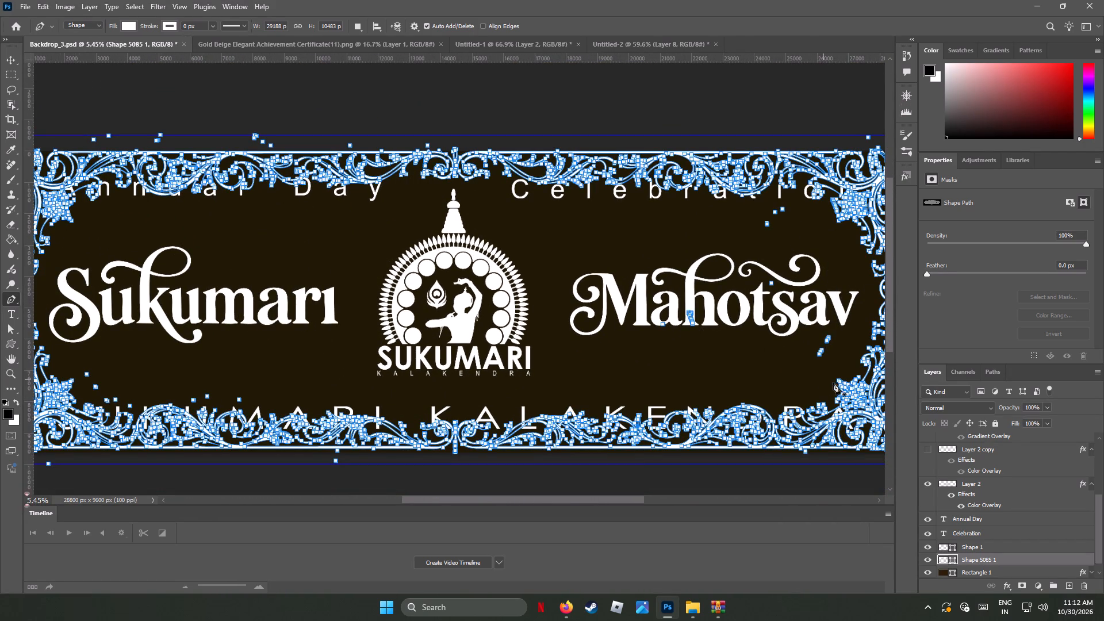
pyautogui.keyDown('alt'); pyautogui.scroll(9, 844, 372); pyautogui.keyUp('alt')
pyautogui.keyDown('alt'); pyautogui.scroll(-2, 844, 371); pyautogui.keyUp('alt')
pyautogui.keyDown('alt'); pyautogui.scroll(1, 813, 336); pyautogui.keyUp('alt')
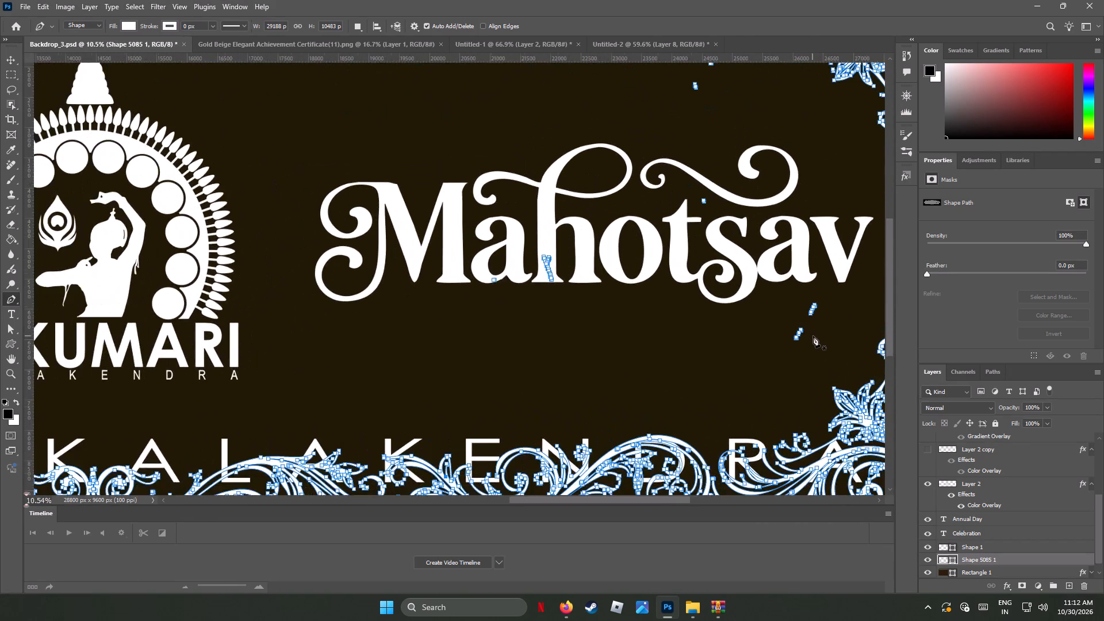
pyautogui.keyDown('alt'); pyautogui.scroll(14, 813, 336); pyautogui.keyUp('alt')
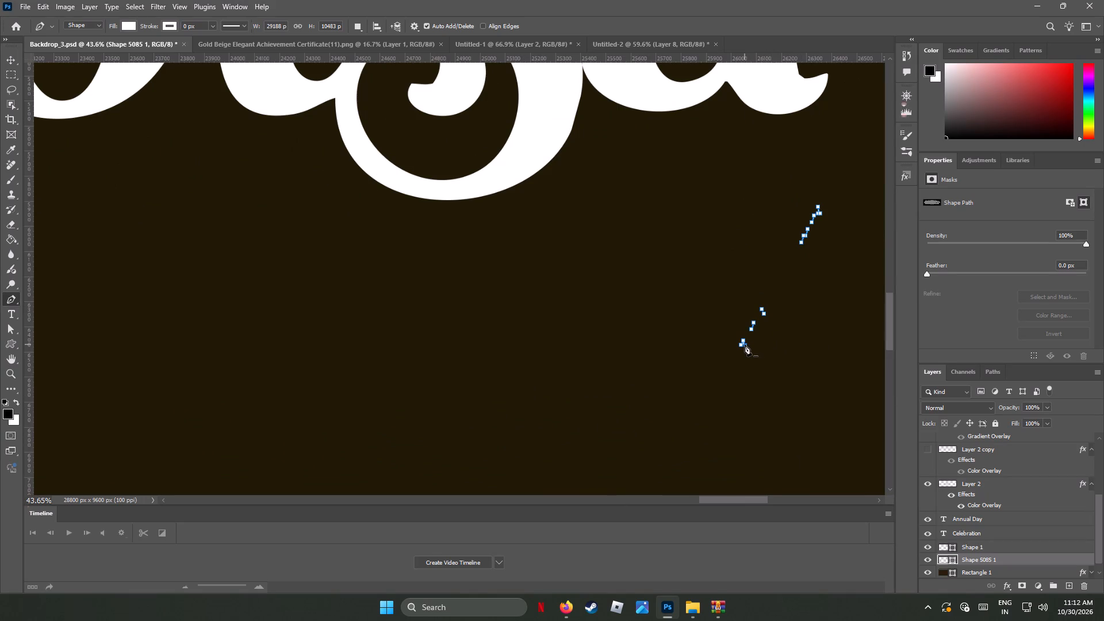
pyautogui.click(745, 344)
pyautogui.click(742, 346)
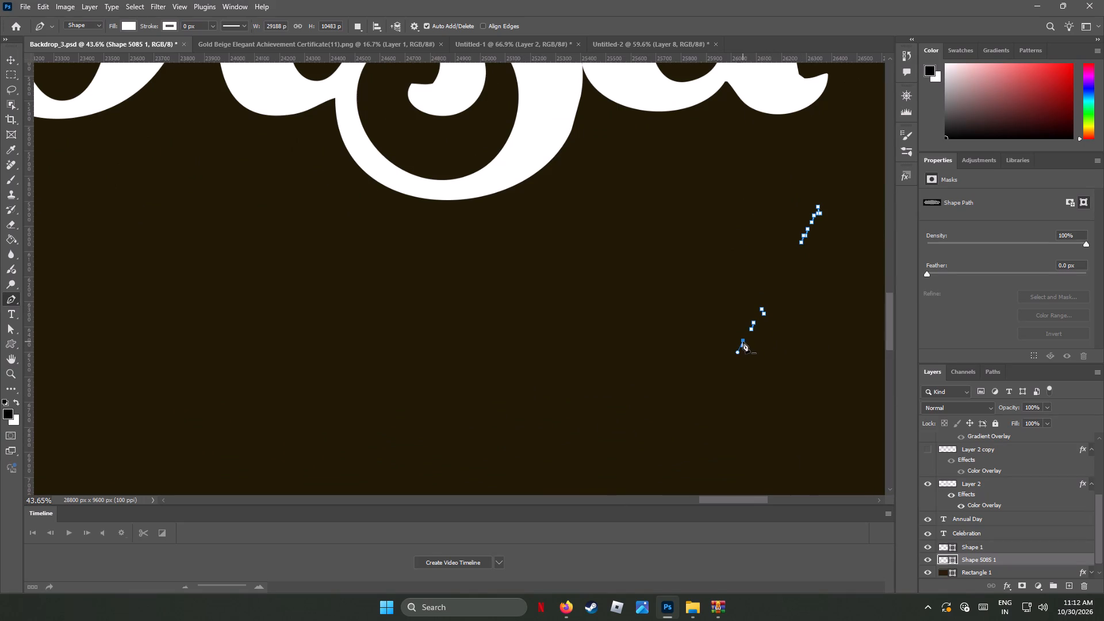
pyautogui.click(743, 342)
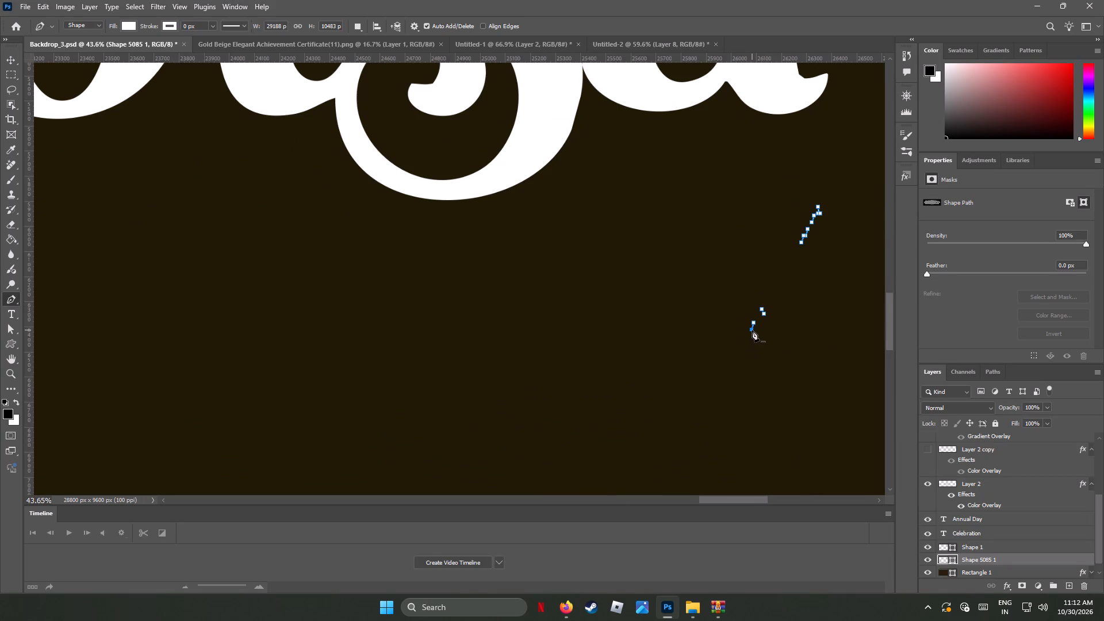
pyautogui.click(752, 330)
pyautogui.click(753, 323)
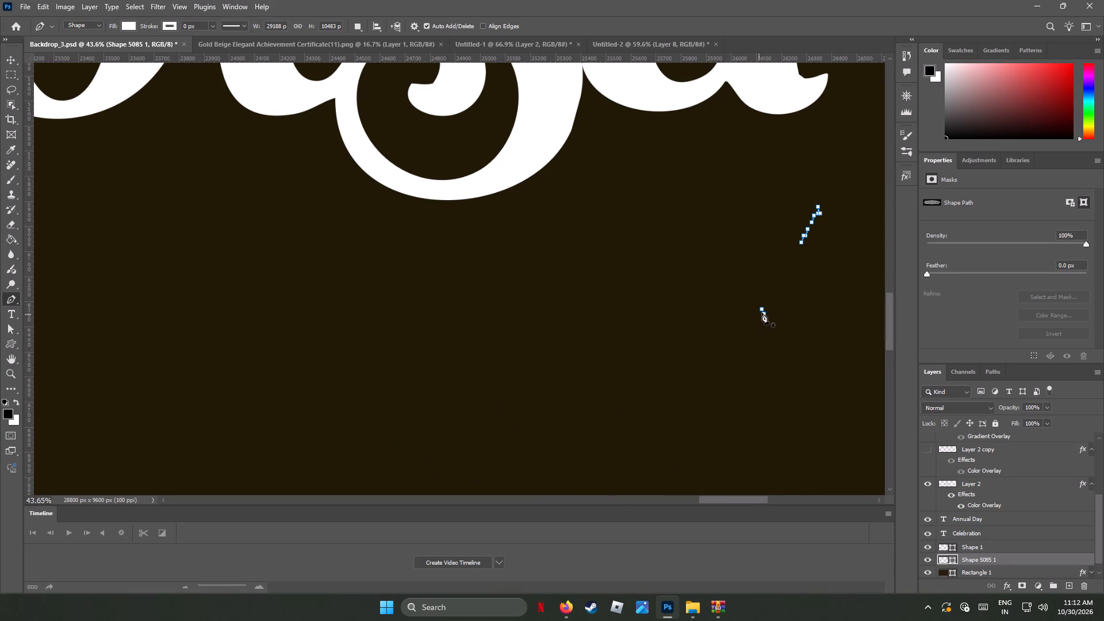
pyautogui.click(765, 315)
pyautogui.click(762, 308)
# Delete the remaining upper cluster of the frame path's stray anchor points in the dark area below the end of Mahotsav.
pyautogui.click(803, 243)
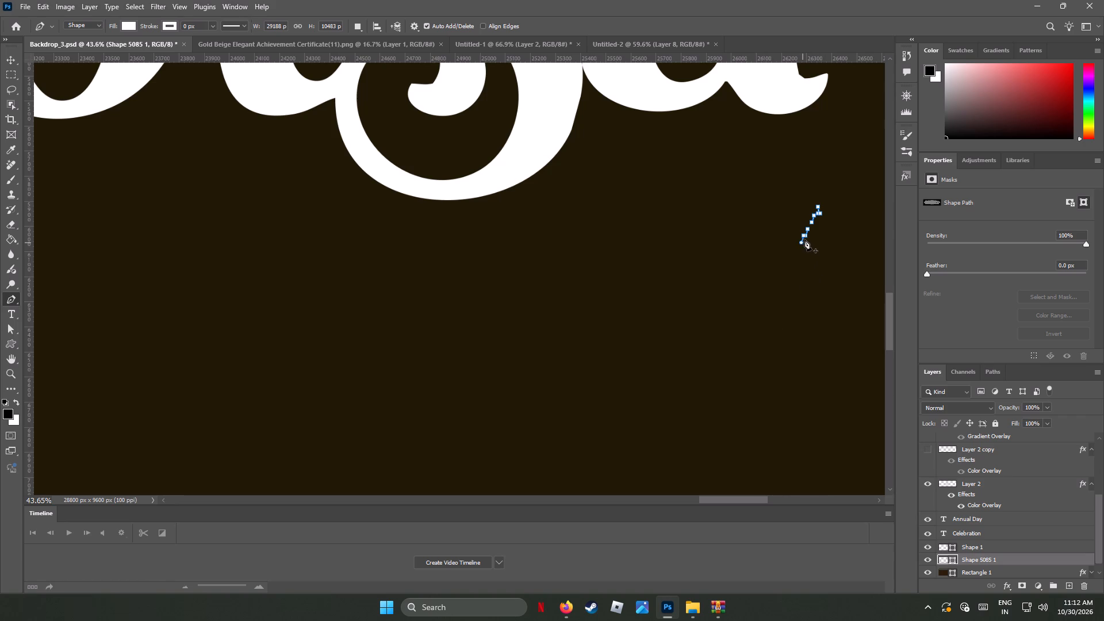
pyautogui.click(804, 236)
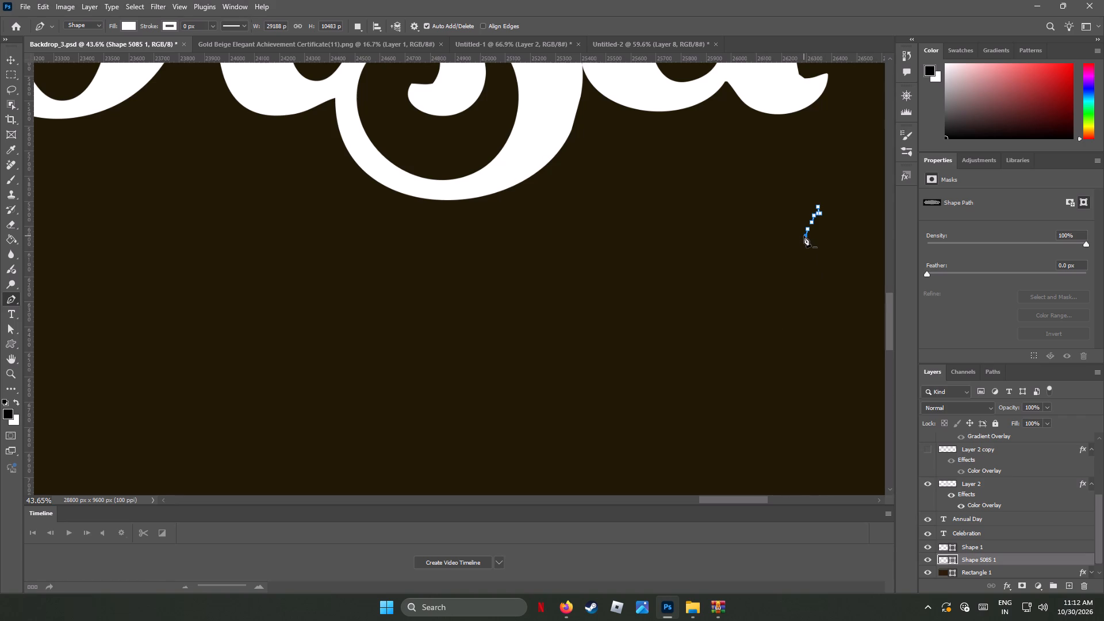
pyautogui.click(808, 230)
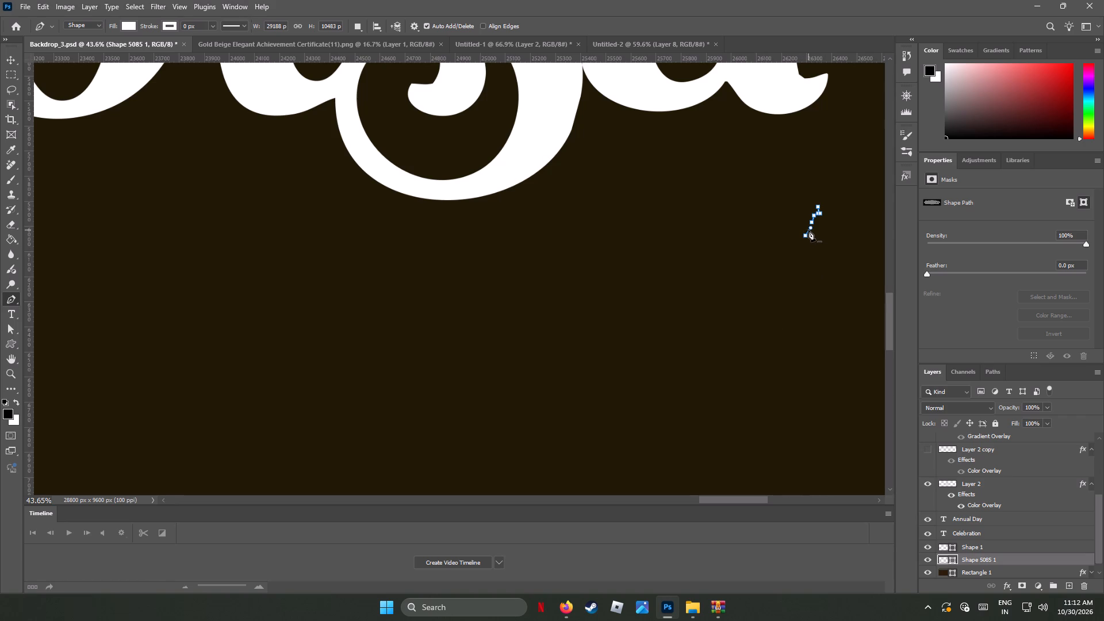
pyautogui.click(805, 235)
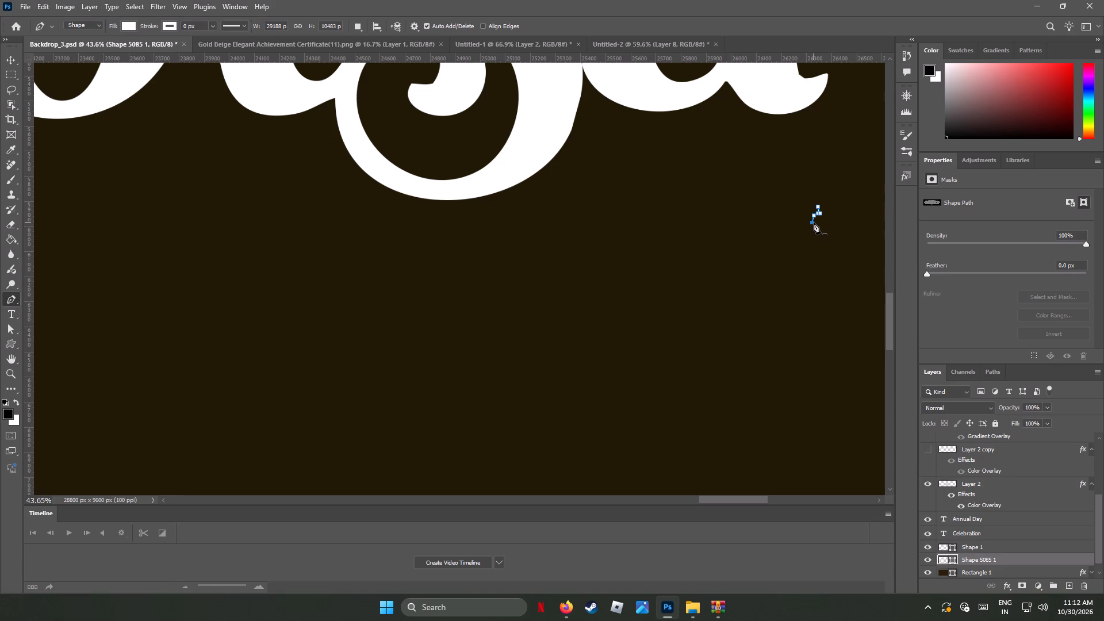
pyautogui.click(814, 223)
pyautogui.click(815, 214)
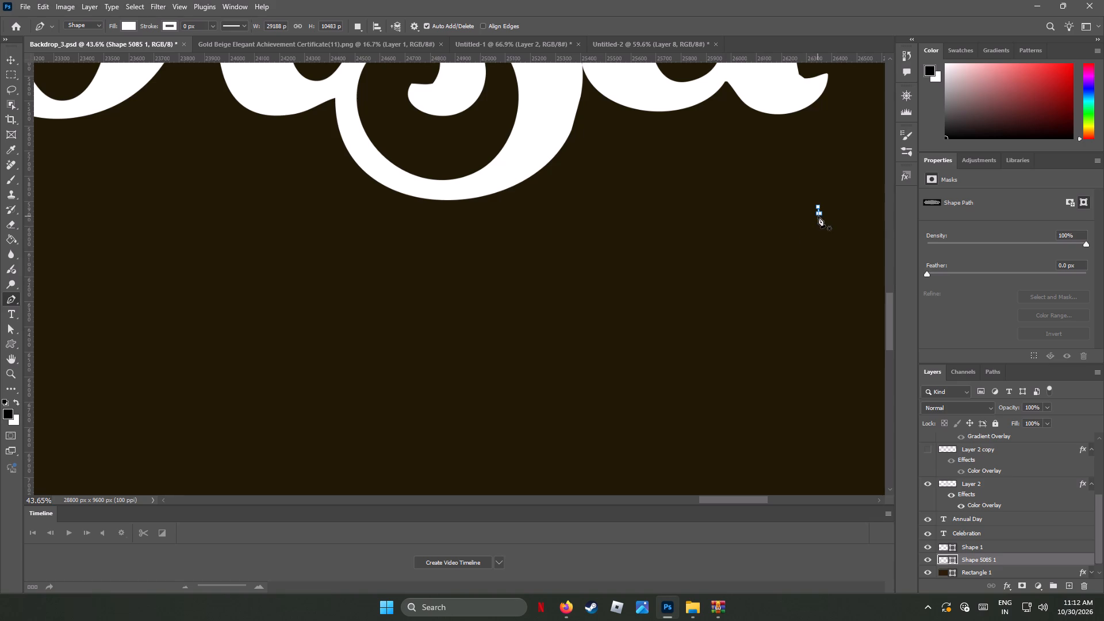
pyautogui.click(821, 213)
pyautogui.click(818, 212)
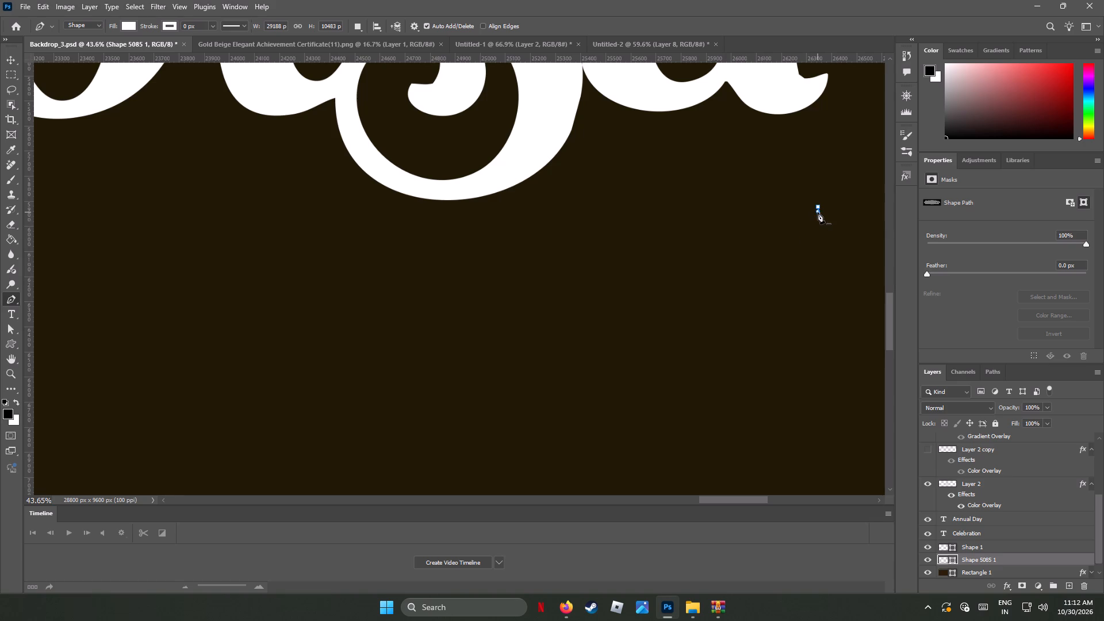
pyautogui.click(819, 206)
# Delete the pair of stray anchor points in the dark gap beside the top of the t in Mahotsav.
pyautogui.scroll(-7, 754, 319)
pyautogui.keyDown('alt'); pyautogui.scroll(-11, 762, 318); pyautogui.keyUp('alt')
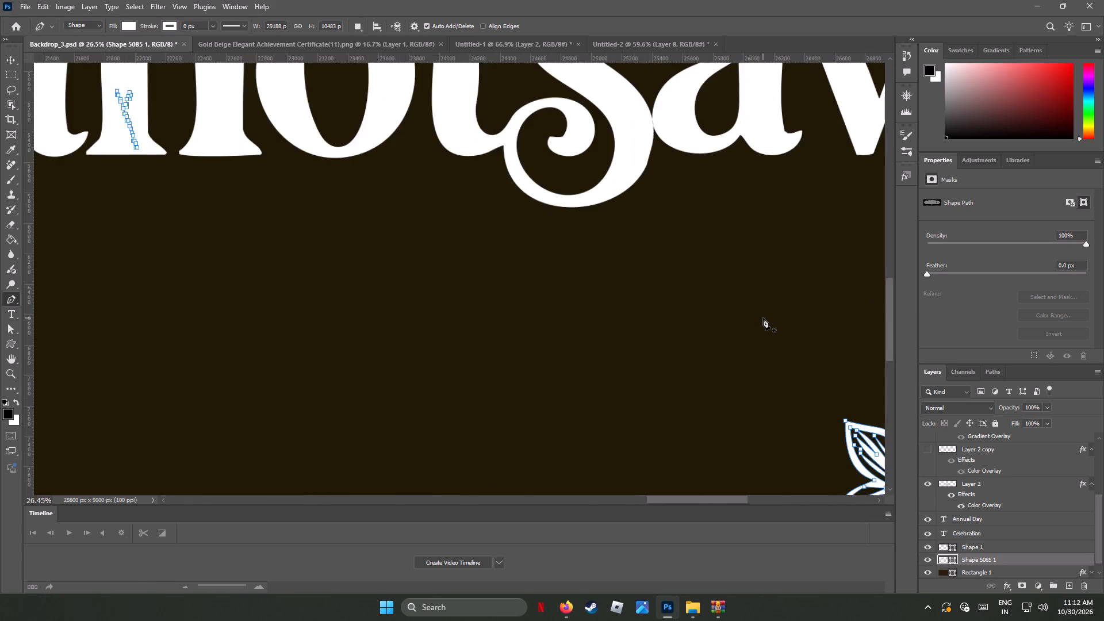
pyautogui.keyDown('alt'); pyautogui.scroll(-3, 763, 318); pyautogui.keyUp('alt')
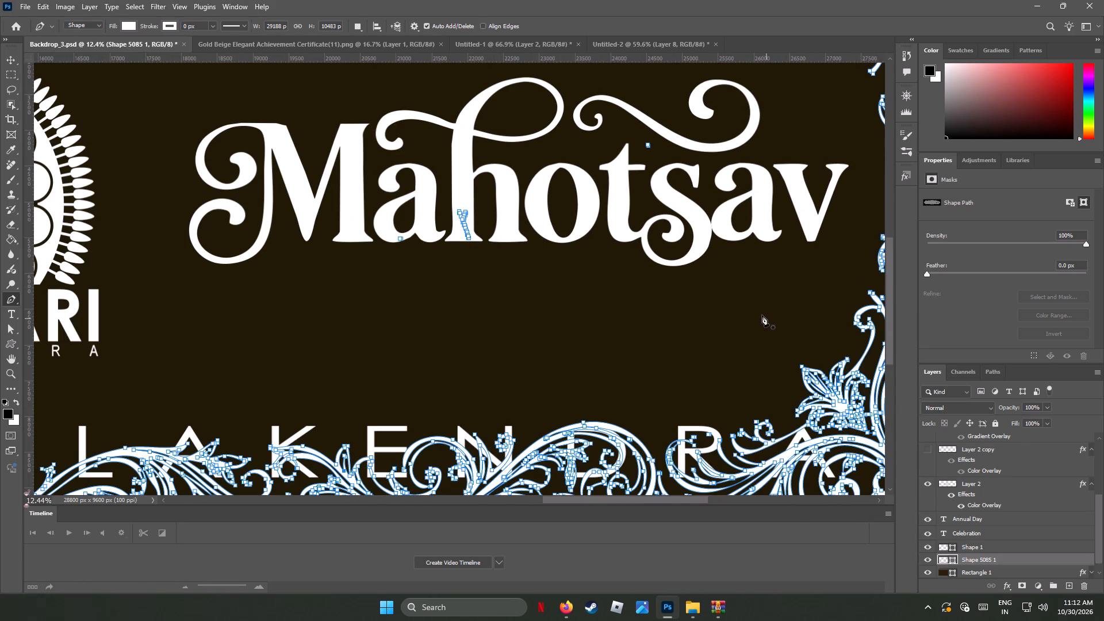
pyautogui.keyDown('alt'); pyautogui.scroll(2, 657, 134); pyautogui.keyUp('alt')
pyautogui.keyDown('alt'); pyautogui.scroll(-3, 657, 134); pyautogui.keyUp('alt')
pyautogui.keyDown('alt'); pyautogui.scroll(10, 657, 134); pyautogui.keyUp('alt')
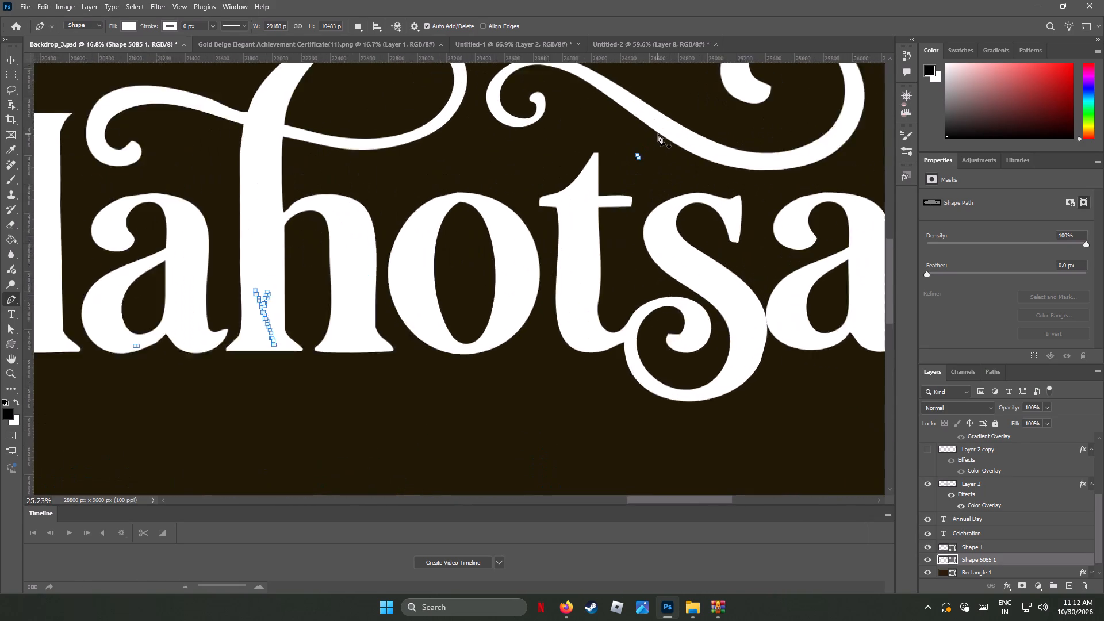
pyautogui.keyDown('alt'); pyautogui.scroll(15, 658, 134); pyautogui.keyUp('alt')
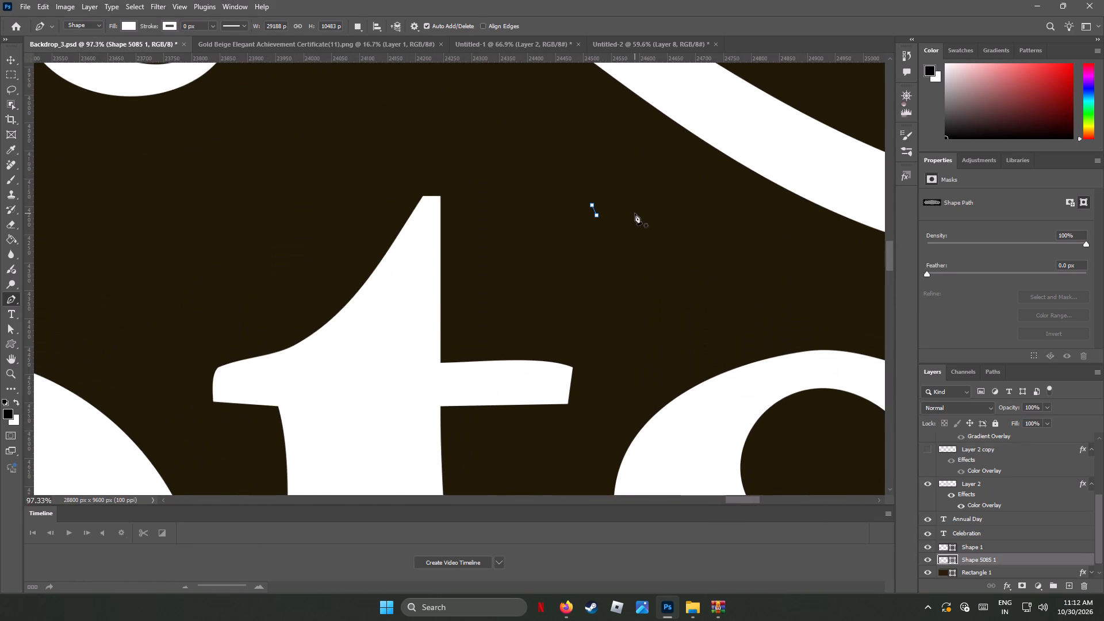
pyautogui.click(597, 215)
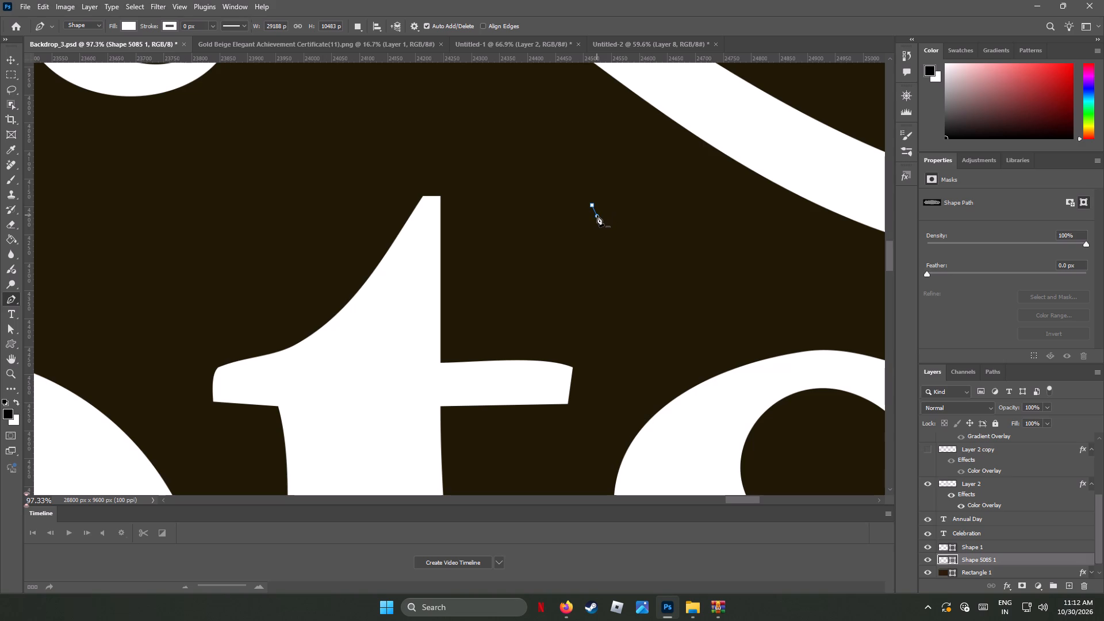
pyautogui.click(592, 206)
# Delete the lowest short chain of the frame path's stray anchor points in the dark area between Celebration and Mahotsav.
pyautogui.keyDown('alt'); pyautogui.scroll(-11, 630, 235); pyautogui.keyUp('alt')
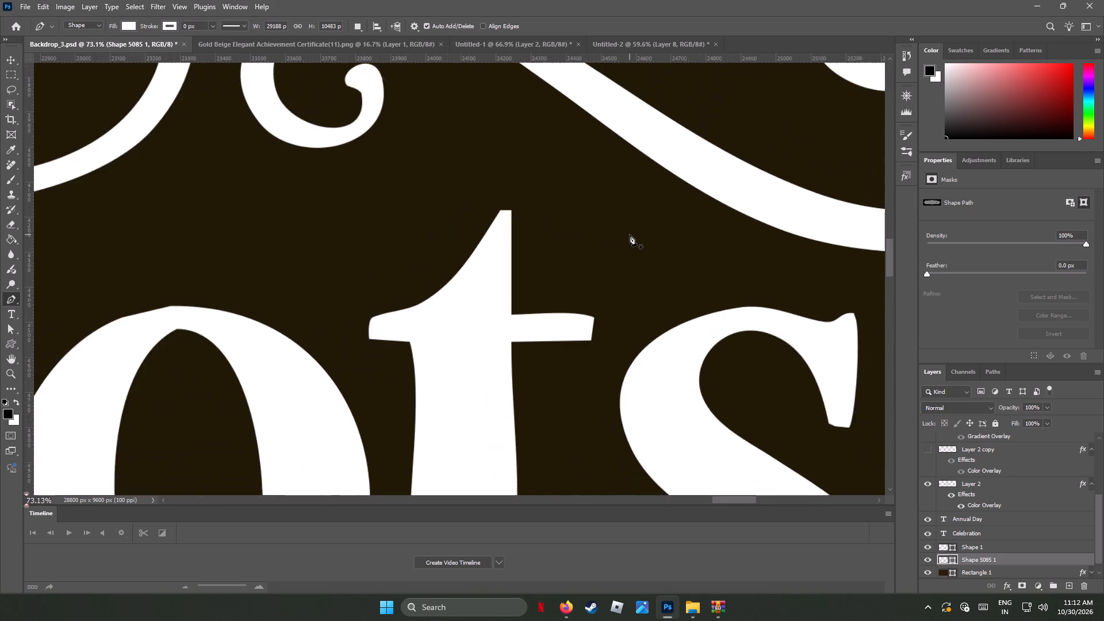
pyautogui.keyDown('alt'); pyautogui.scroll(-12, 630, 235); pyautogui.keyUp('alt')
pyautogui.keyDown('alt'); pyautogui.scroll(1, 630, 235); pyautogui.keyUp('alt')
pyautogui.keyDown('alt'); pyautogui.scroll(-8, 630, 235); pyautogui.keyUp('alt')
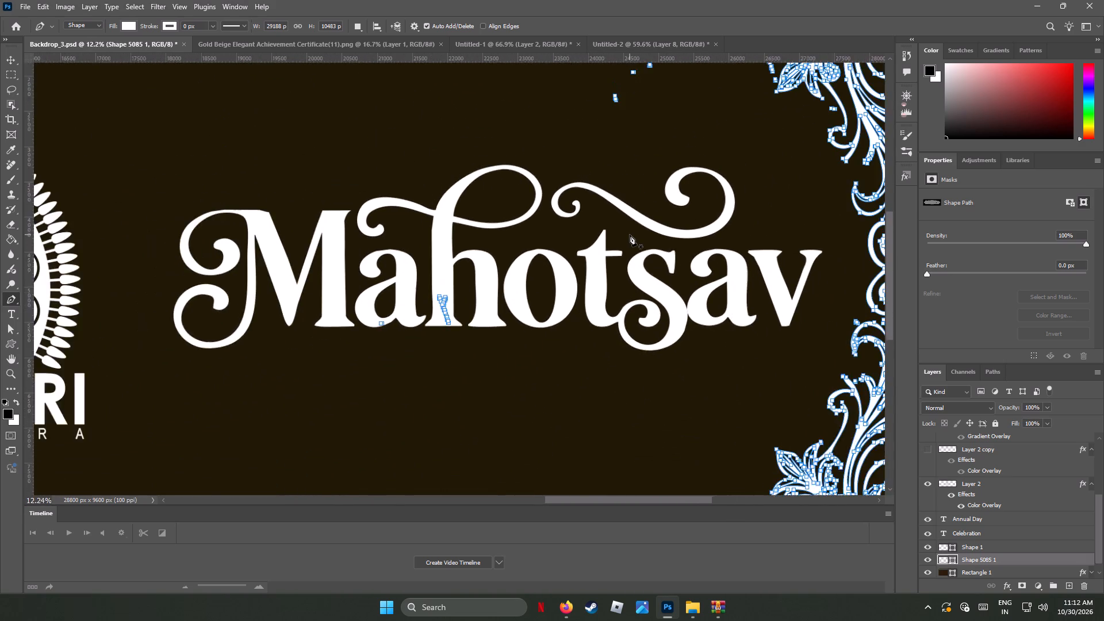
pyautogui.keyDown('alt'); pyautogui.scroll(-1, 642, 116); pyautogui.keyUp('alt')
pyautogui.keyDown('alt'); pyautogui.scroll(5, 642, 116); pyautogui.keyUp('alt')
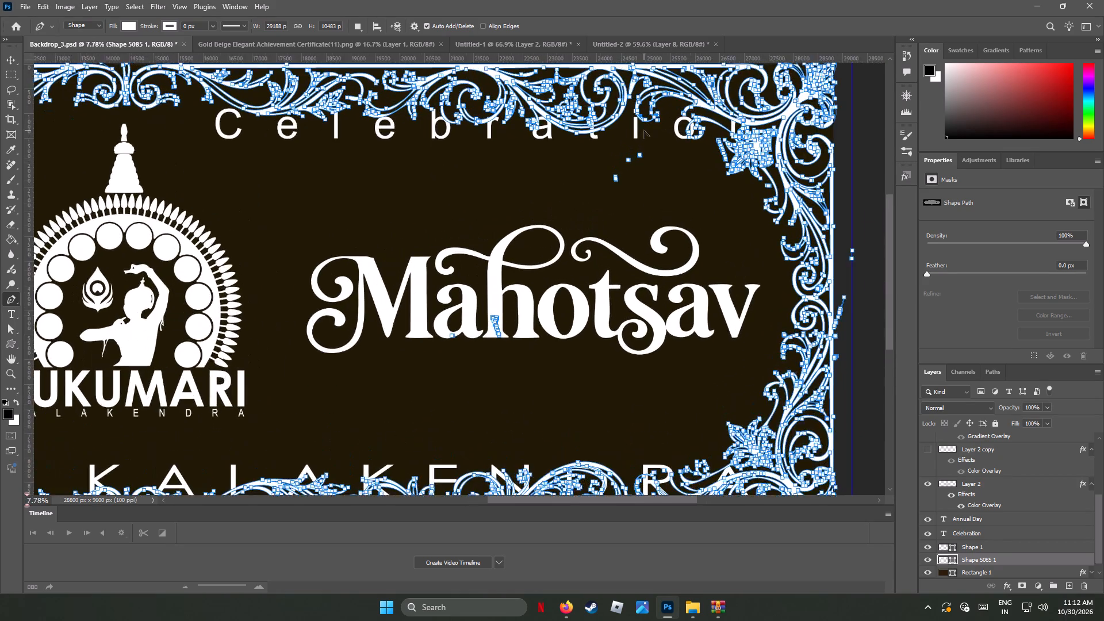
pyautogui.keyDown('alt'); pyautogui.scroll(7, 644, 131); pyautogui.keyUp('alt')
pyautogui.keyDown('alt'); pyautogui.scroll(10, 616, 189); pyautogui.keyUp('alt')
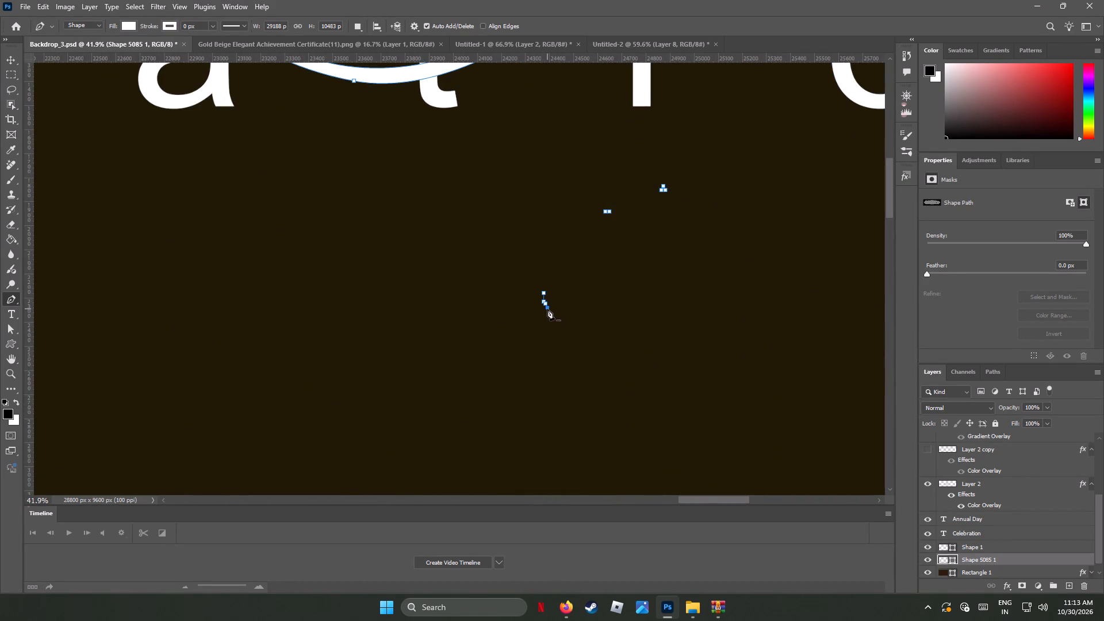
pyautogui.click(547, 309)
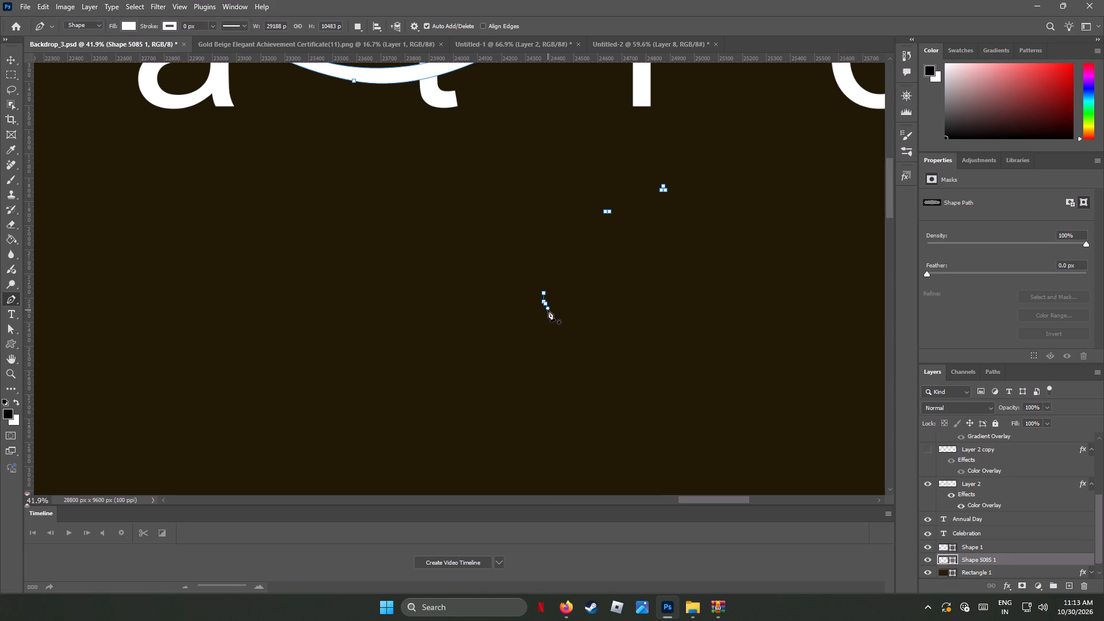
pyautogui.click(547, 304)
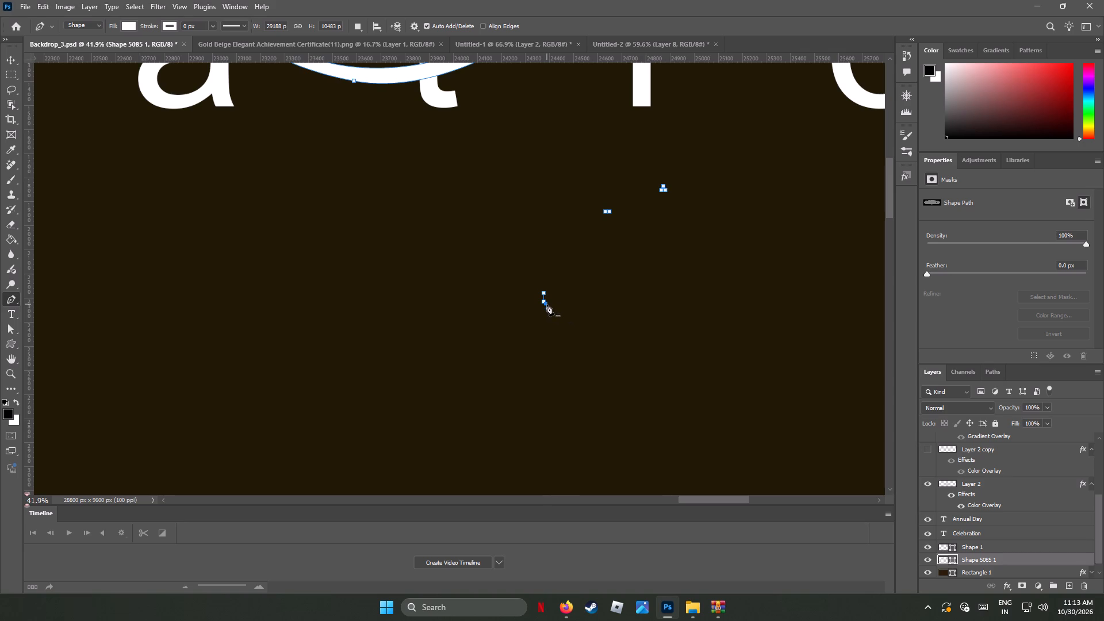
pyautogui.click(544, 301)
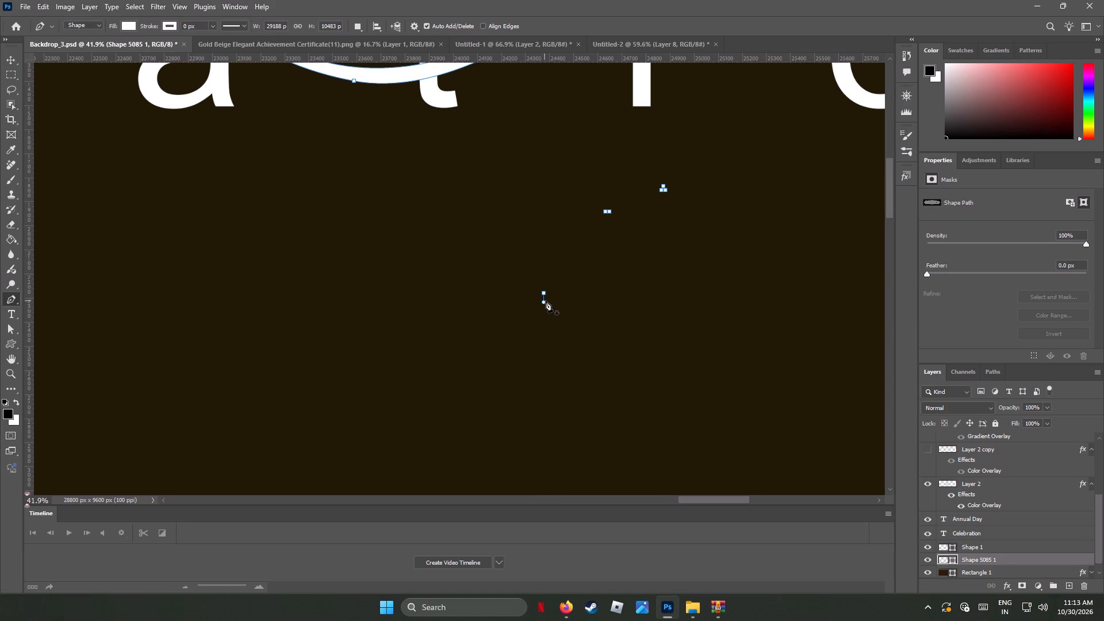
pyautogui.click(545, 293)
# Delete the two small groups of stray anchor points just below the t and i of Celebration.
pyautogui.click(606, 213)
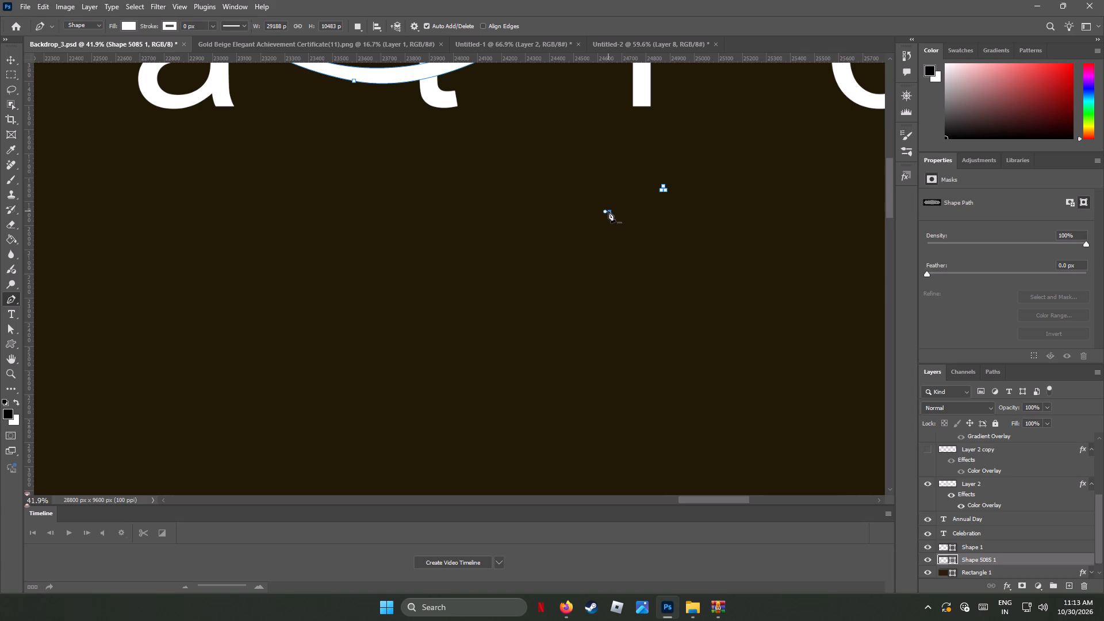
pyautogui.click(608, 211)
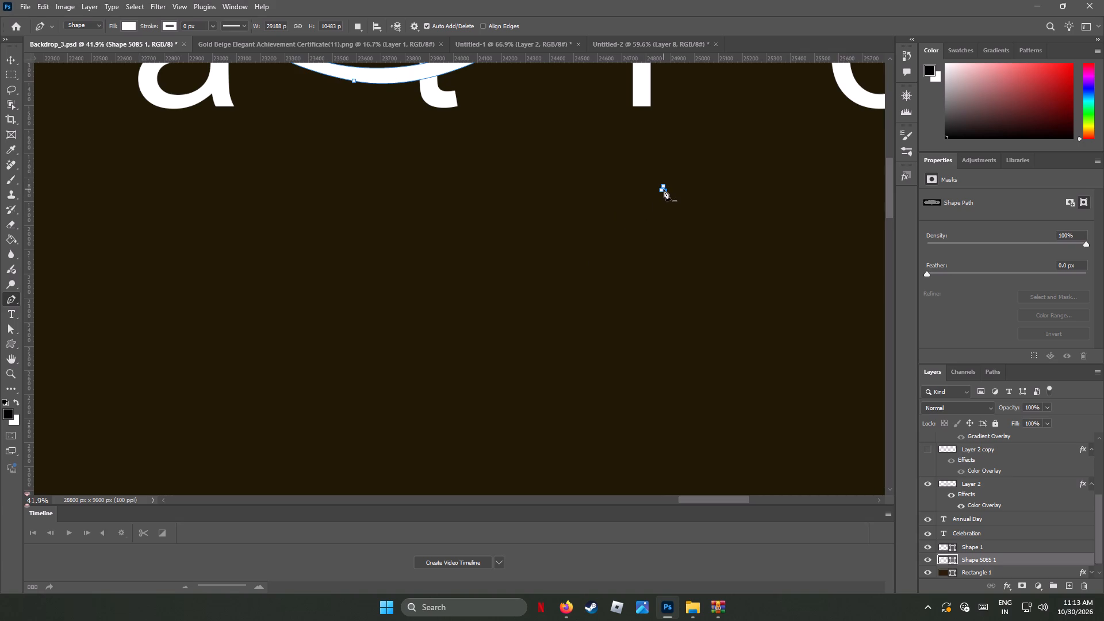
pyautogui.click(664, 189)
pyautogui.click(662, 189)
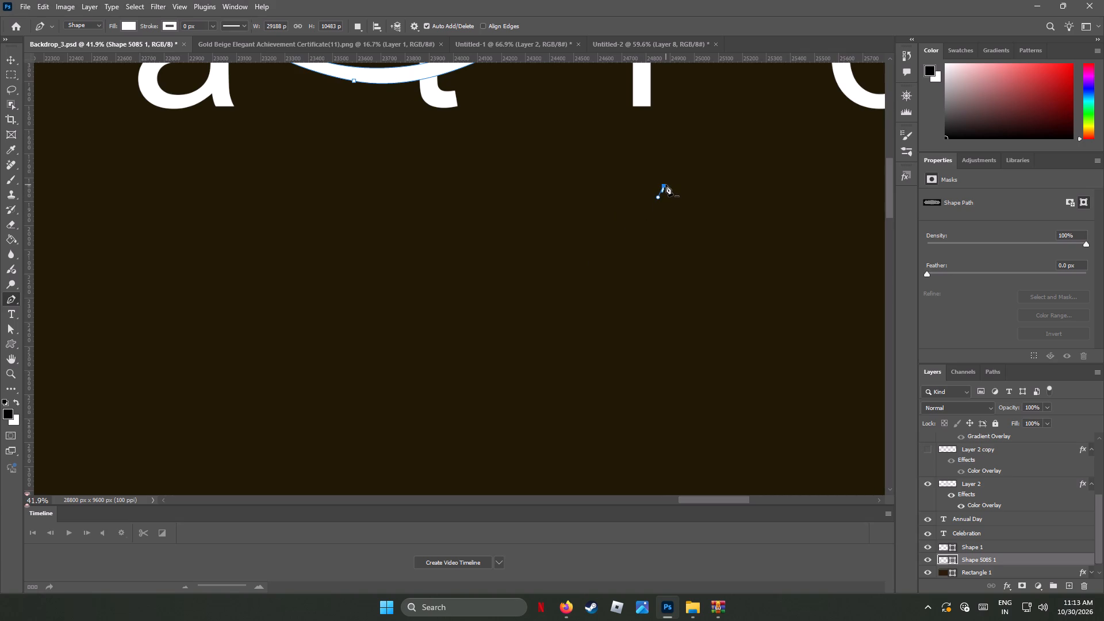
pyautogui.click(666, 185)
# Delete the stray anchor points on the scroll arch crossing the M of SUKUMARI in the bottom text line.
pyautogui.keyDown('alt'); pyautogui.scroll(1, 655, 286); pyautogui.keyUp('alt')
pyautogui.keyDown('alt'); pyautogui.scroll(-20, 655, 286); pyautogui.keyUp('alt')
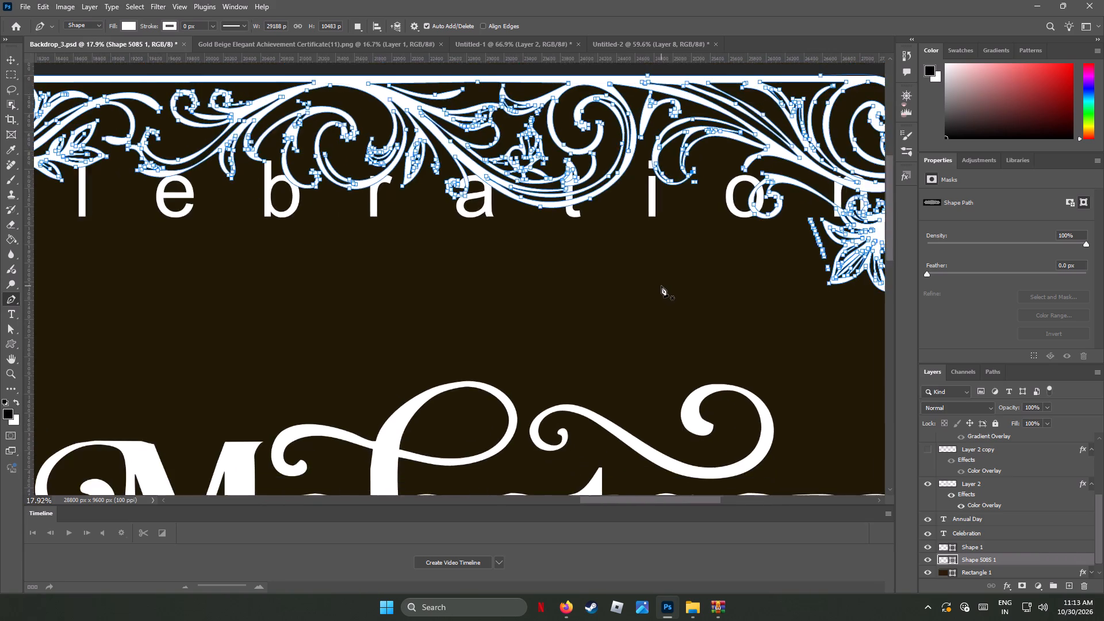
pyautogui.keyDown('alt'); pyautogui.scroll(-5, 661, 286); pyautogui.keyUp('alt')
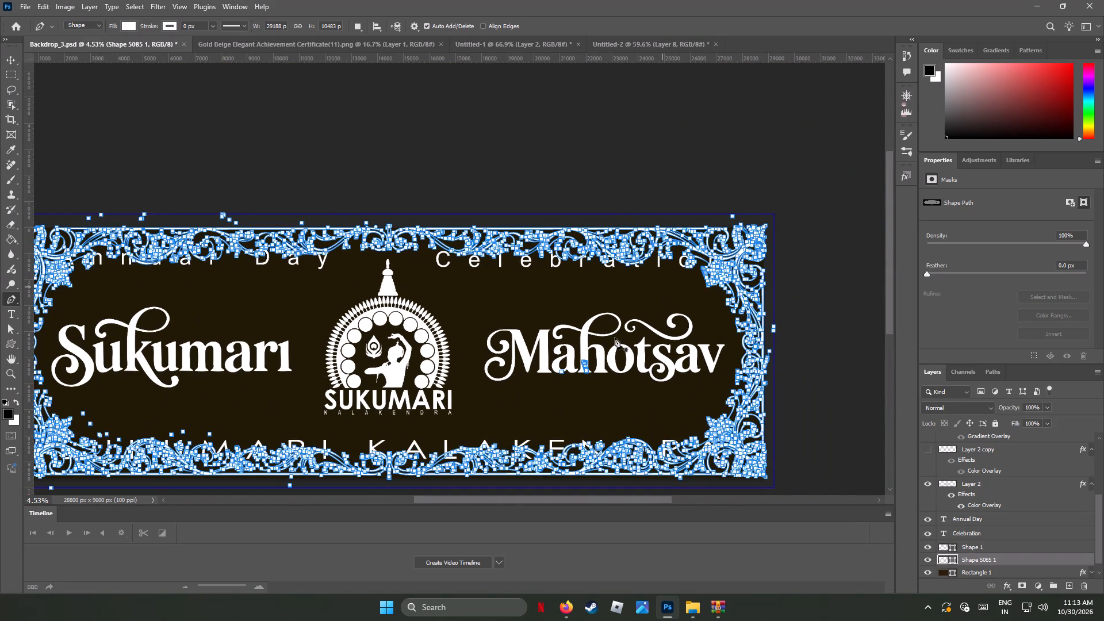
pyautogui.scroll(-6, 555, 404)
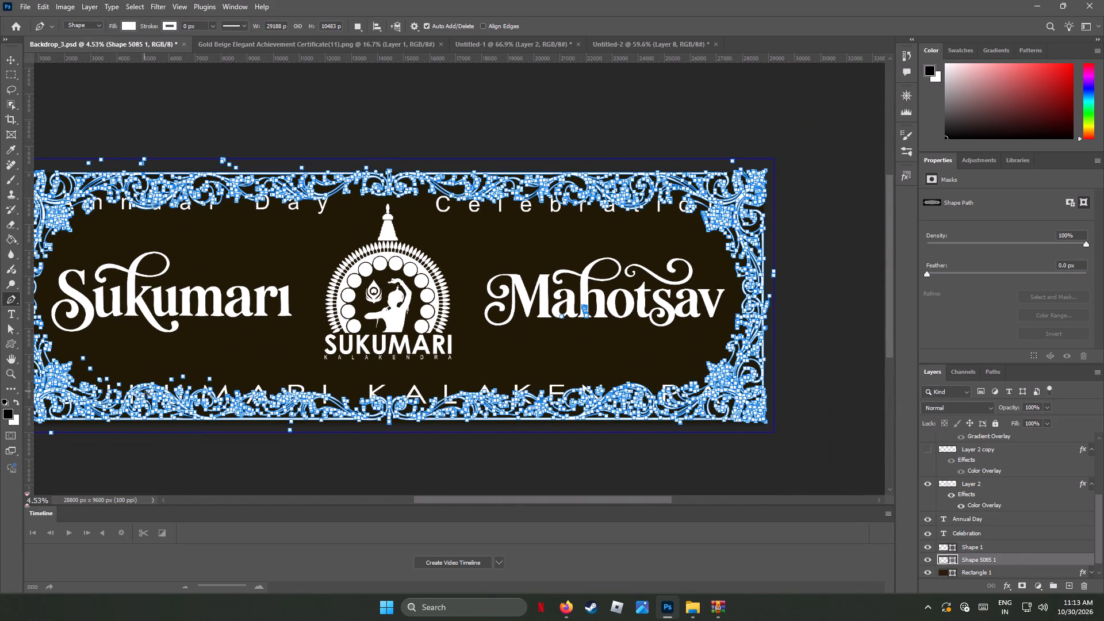
pyautogui.keyDown('alt'); pyautogui.scroll(17, 147, 389); pyautogui.keyUp('alt')
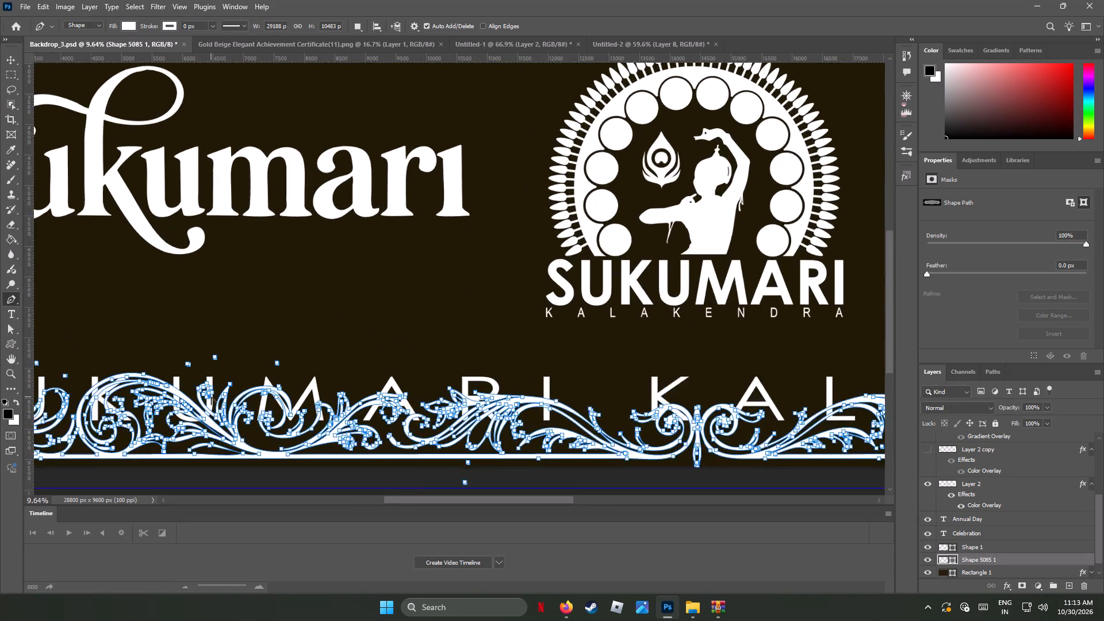
pyautogui.keyDown('alt'); pyautogui.scroll(1, 211, 397); pyautogui.keyUp('alt')
pyautogui.keyDown('alt'); pyautogui.scroll(3, 273, 384); pyautogui.keyUp('alt')
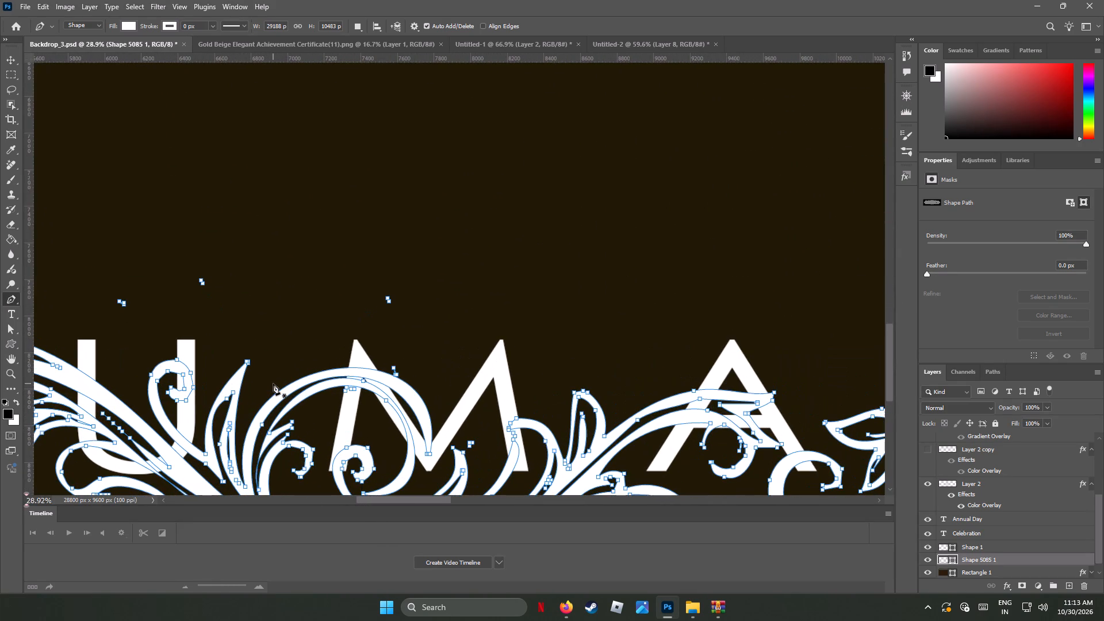
pyautogui.keyDown('alt'); pyautogui.scroll(8, 341, 393); pyautogui.keyUp('alt')
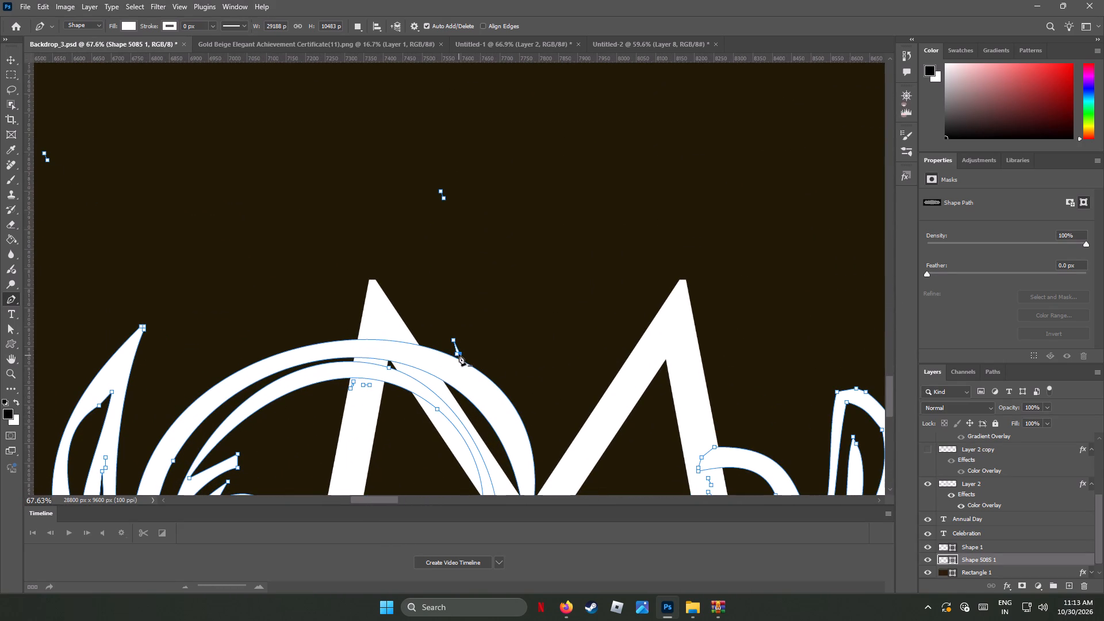
pyautogui.click(459, 353)
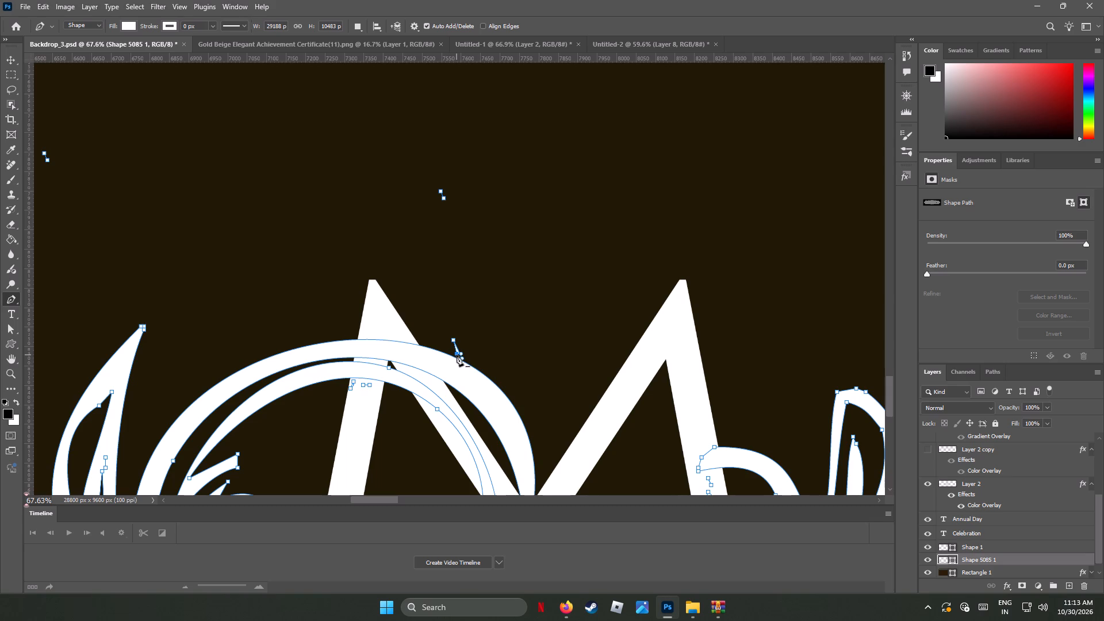
pyautogui.click(457, 355)
pyautogui.click(454, 339)
# Delete the pair of stray anchor points above the M of SUKUMARI in the bottom text line, undoing any accidental new shape.
pyautogui.click(444, 199)
pyautogui.click(444, 198)
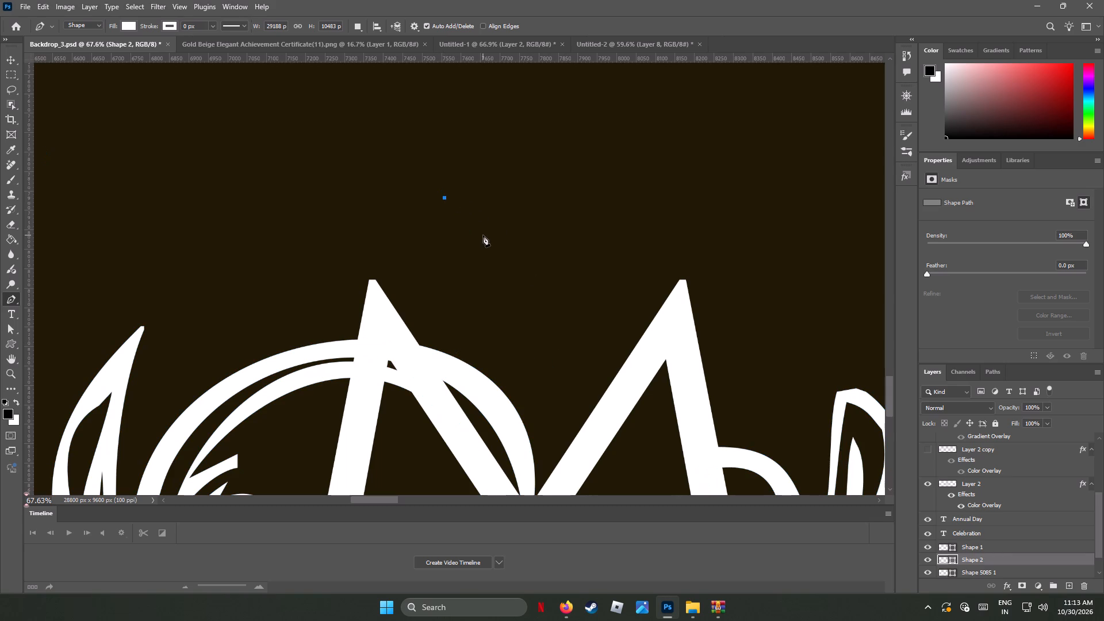
pyautogui.hotkey('ctrl', 'z')
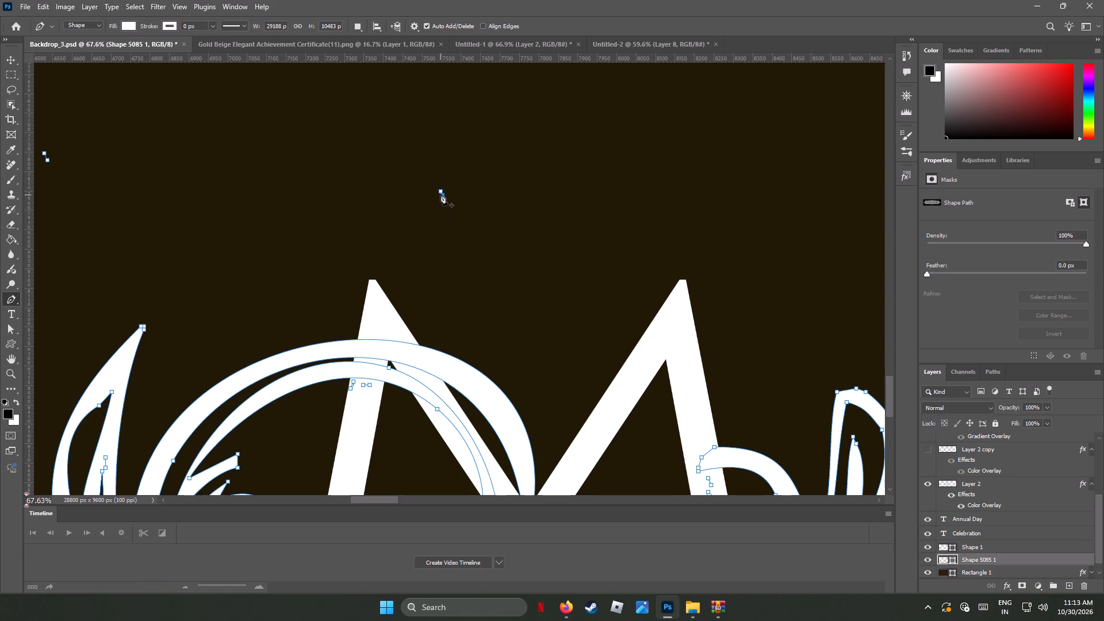
pyautogui.click(440, 192)
# Delete the stray anchor point pair and the small point cluster in the dark area above the second U of SUKUMARI.
pyautogui.moveTo(384, 497); pyautogui.dragTo(357, 498)
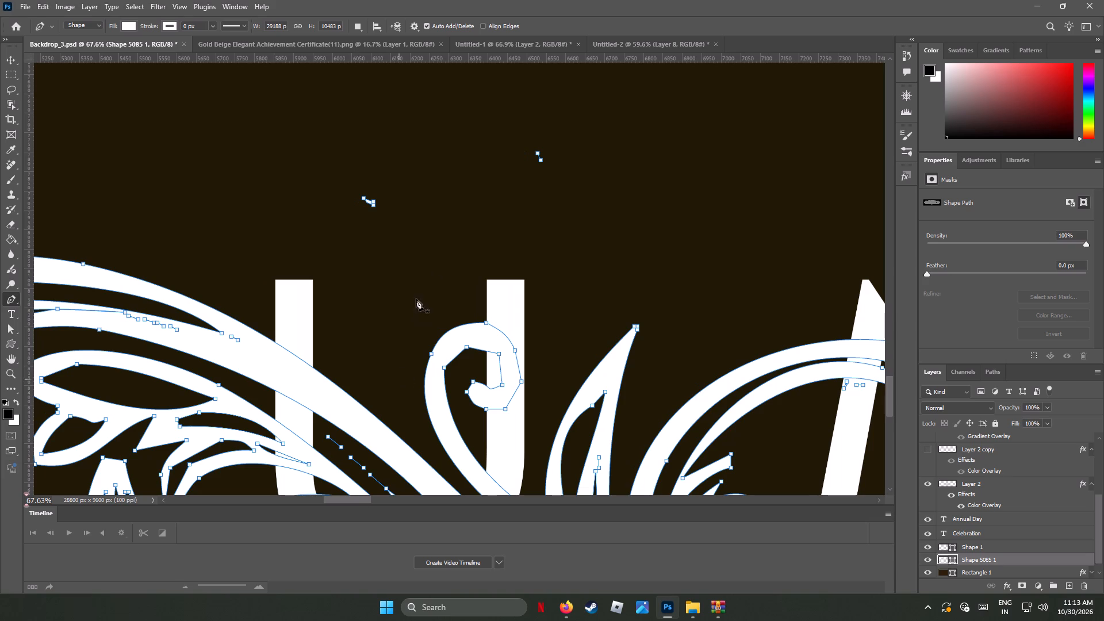
pyautogui.click(540, 153)
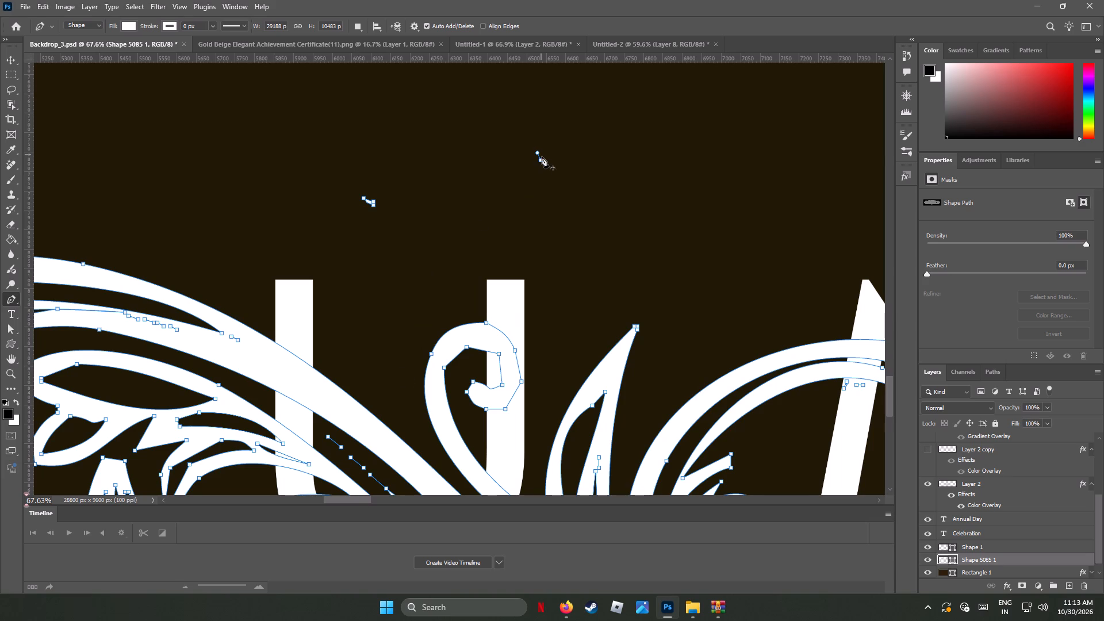
pyautogui.click(542, 161)
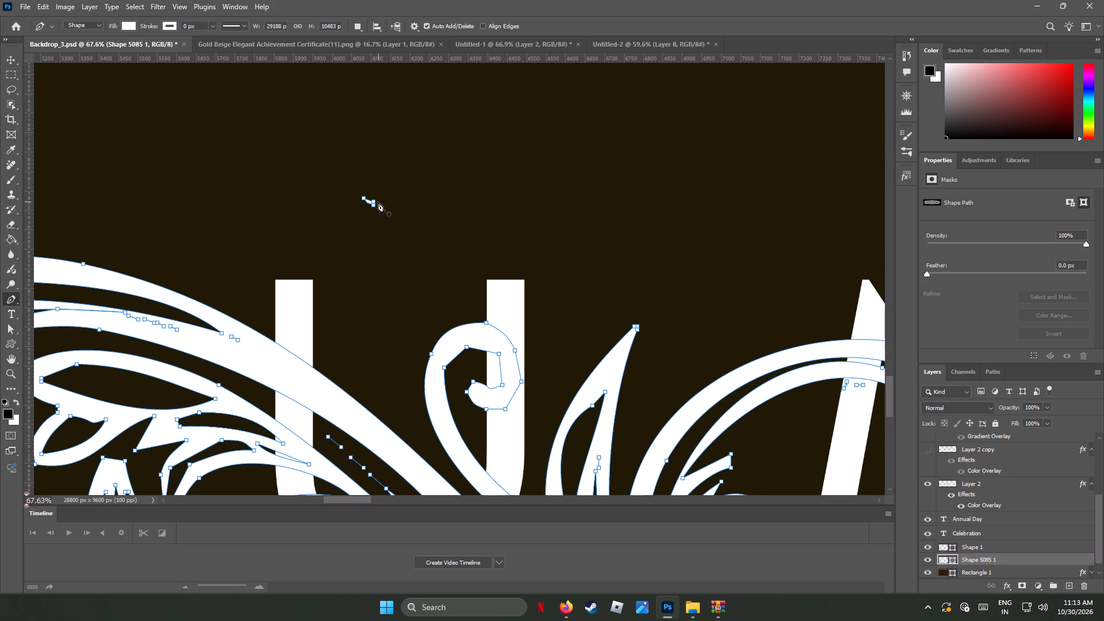
pyautogui.click(374, 204)
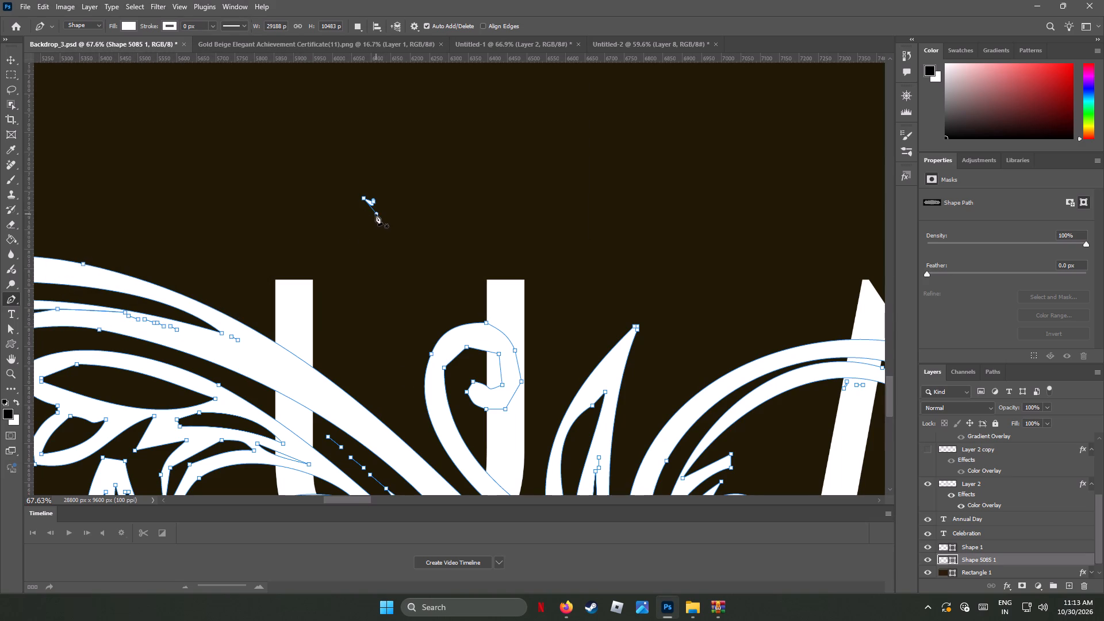
pyautogui.click(374, 202)
pyautogui.click(362, 198)
# Delete the three small groups of stray anchor points above the first U and the U–K gap of SUKUMARI in the bottom line.
pyautogui.keyDown('alt'); pyautogui.scroll(-1, 384, 279); pyautogui.keyUp('alt')
pyautogui.keyDown('alt'); pyautogui.scroll(1, 384, 279); pyautogui.keyUp('alt')
pyautogui.keyDown('alt'); pyautogui.scroll(-8, 384, 279); pyautogui.keyUp('alt')
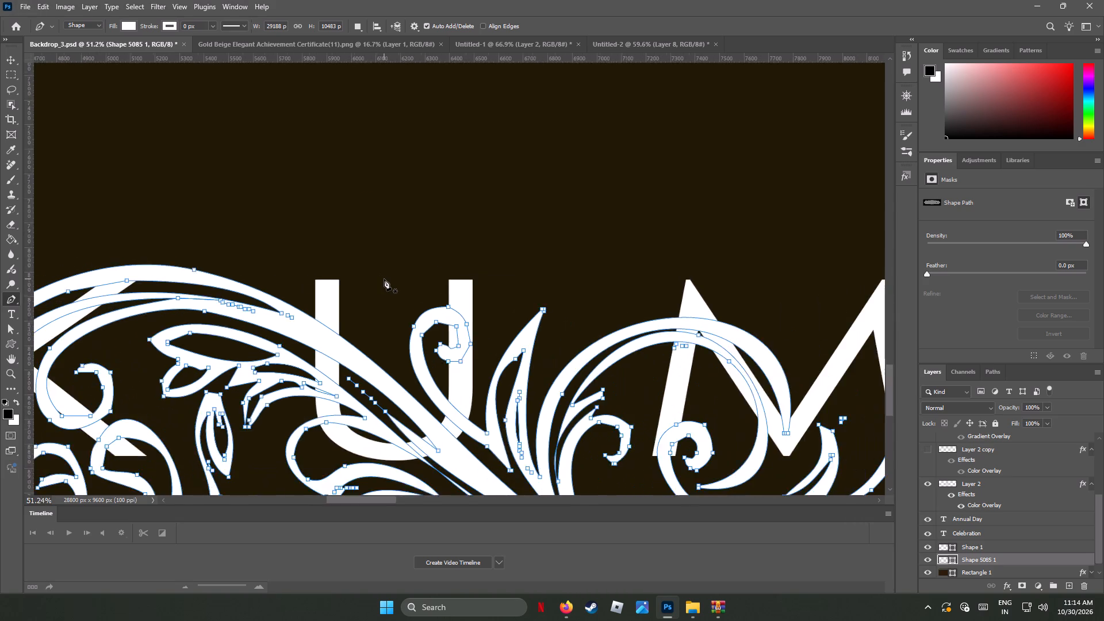
pyautogui.keyDown('alt'); pyautogui.scroll(-1, 384, 279); pyautogui.keyUp('alt')
pyautogui.keyDown('alt'); pyautogui.scroll(4, 384, 279); pyautogui.keyUp('alt')
pyautogui.keyDown('alt'); pyautogui.scroll(-17, 384, 279); pyautogui.keyUp('alt')
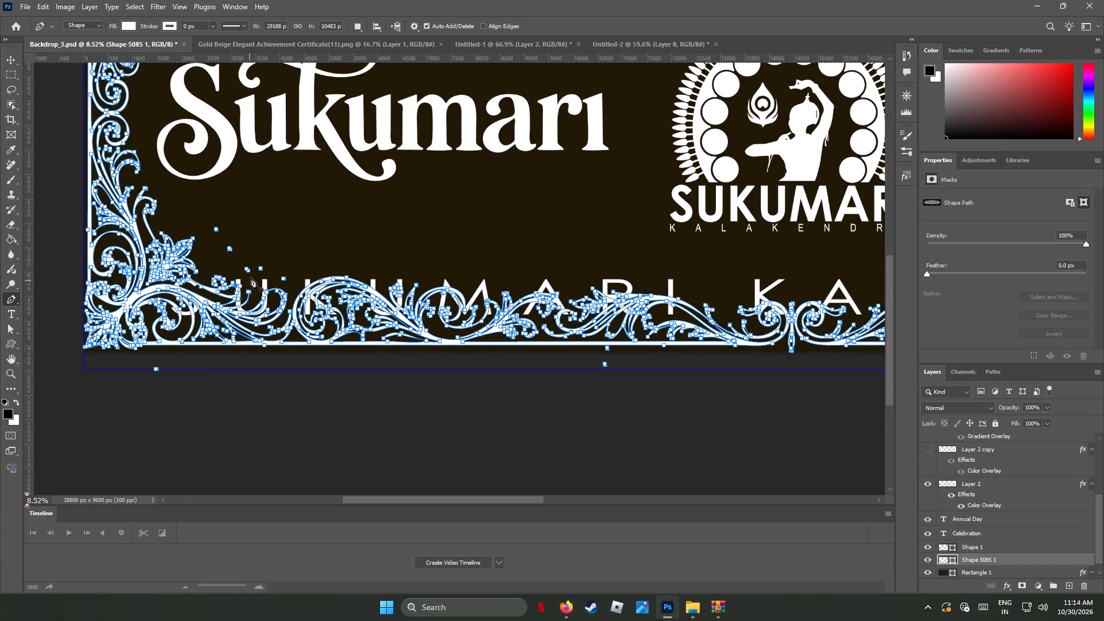
pyautogui.keyDown('alt'); pyautogui.scroll(1, 254, 275); pyautogui.keyUp('alt')
pyautogui.keyDown('alt'); pyautogui.scroll(-1, 254, 275); pyautogui.keyUp('alt')
pyautogui.keyDown('alt'); pyautogui.scroll(17, 254, 275); pyautogui.keyUp('alt')
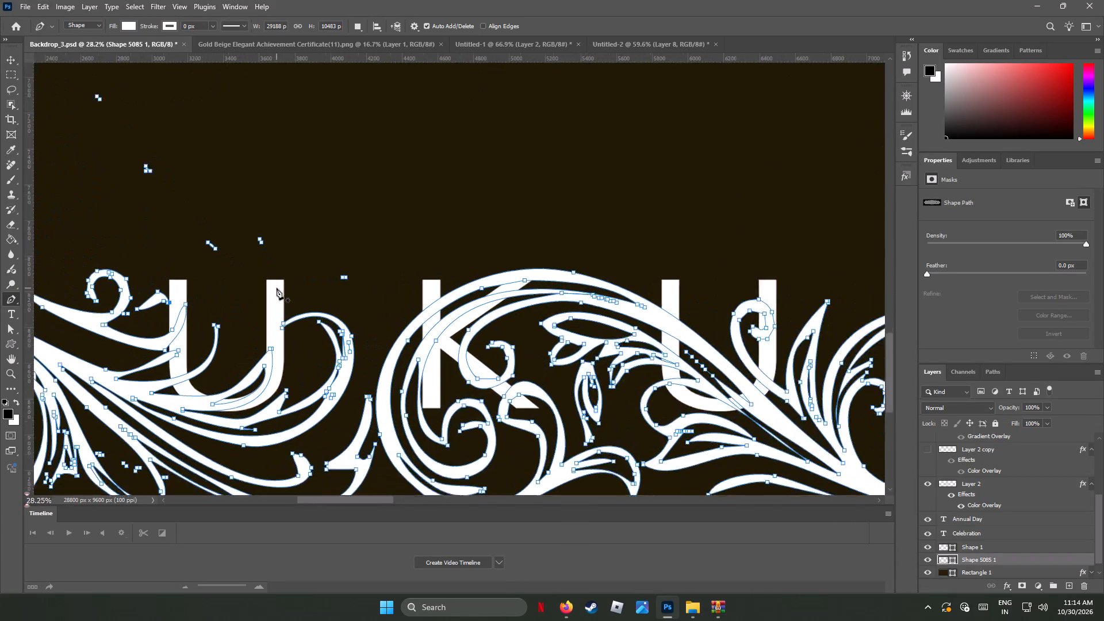
pyautogui.keyDown('alt'); pyautogui.scroll(3, 277, 288); pyautogui.keyUp('alt')
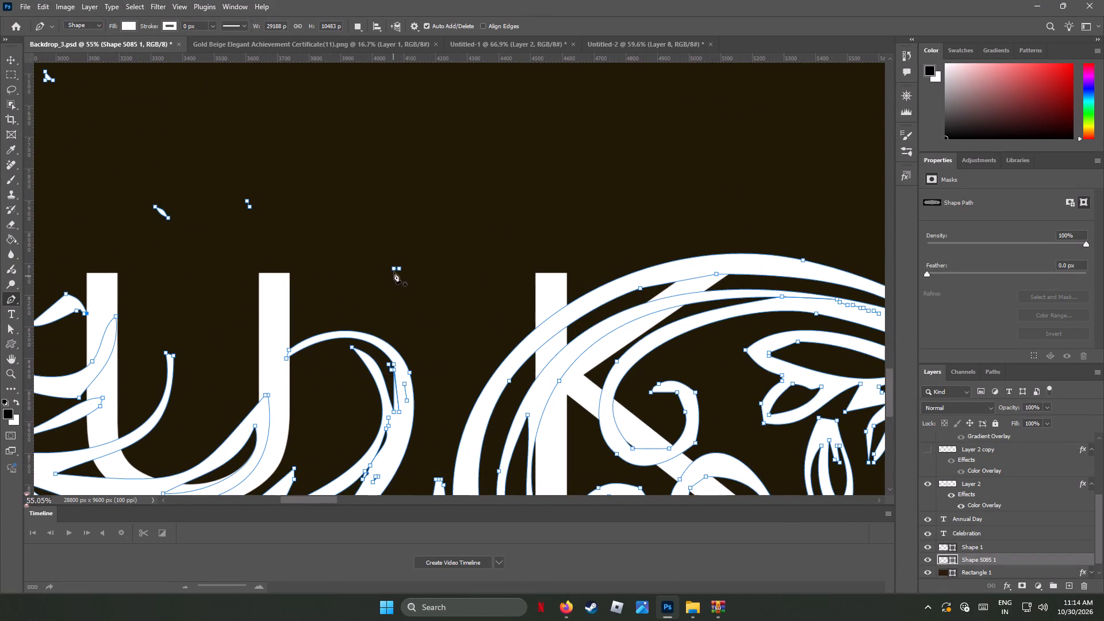
pyautogui.click(395, 268)
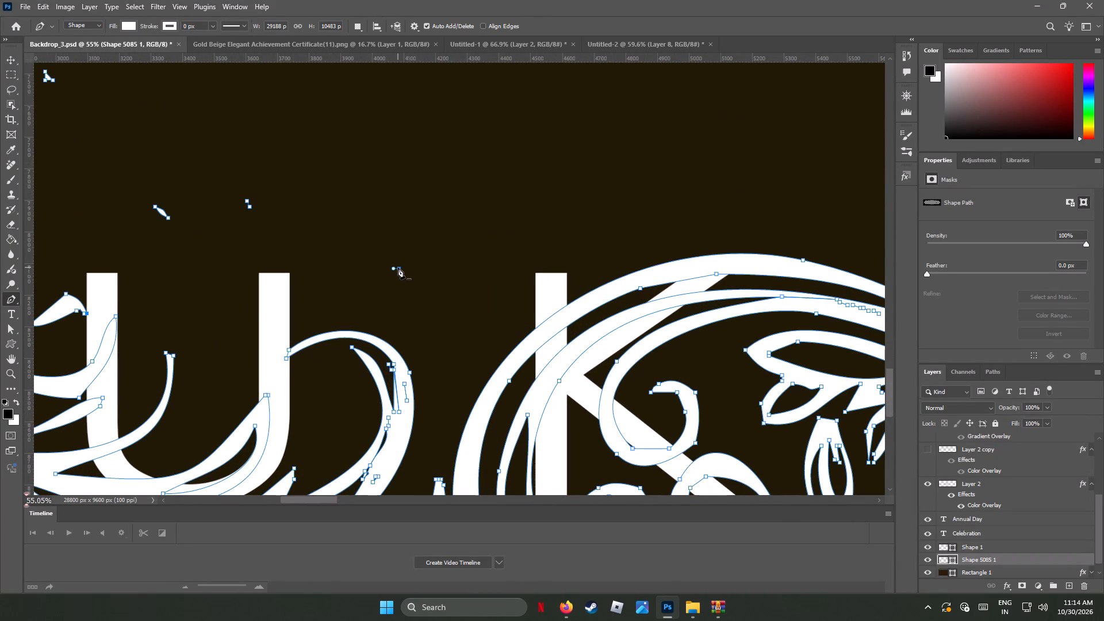
pyautogui.click(398, 268)
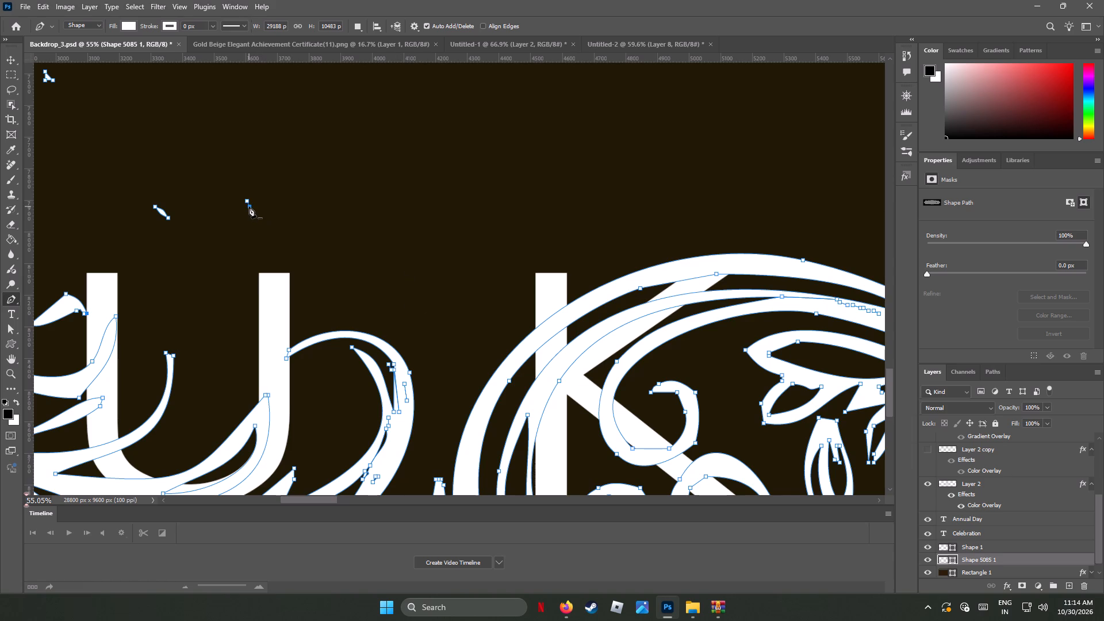
pyautogui.click(249, 206)
pyautogui.click(247, 201)
pyautogui.click(170, 217)
pyautogui.click(156, 207)
# Delete the tiny white triangle of stray anchor points in the dark area higher above the first U of SUKUMARI.
pyautogui.keyDown('alt'); pyautogui.scroll(-1, 197, 226); pyautogui.keyUp('alt')
pyautogui.keyDown('alt'); pyautogui.scroll(2, 199, 227); pyautogui.keyUp('alt')
pyautogui.keyDown('alt'); pyautogui.scroll(-6, 200, 228); pyautogui.keyUp('alt')
pyautogui.keyDown('alt'); pyautogui.scroll(7, 72, 115); pyautogui.keyUp('alt')
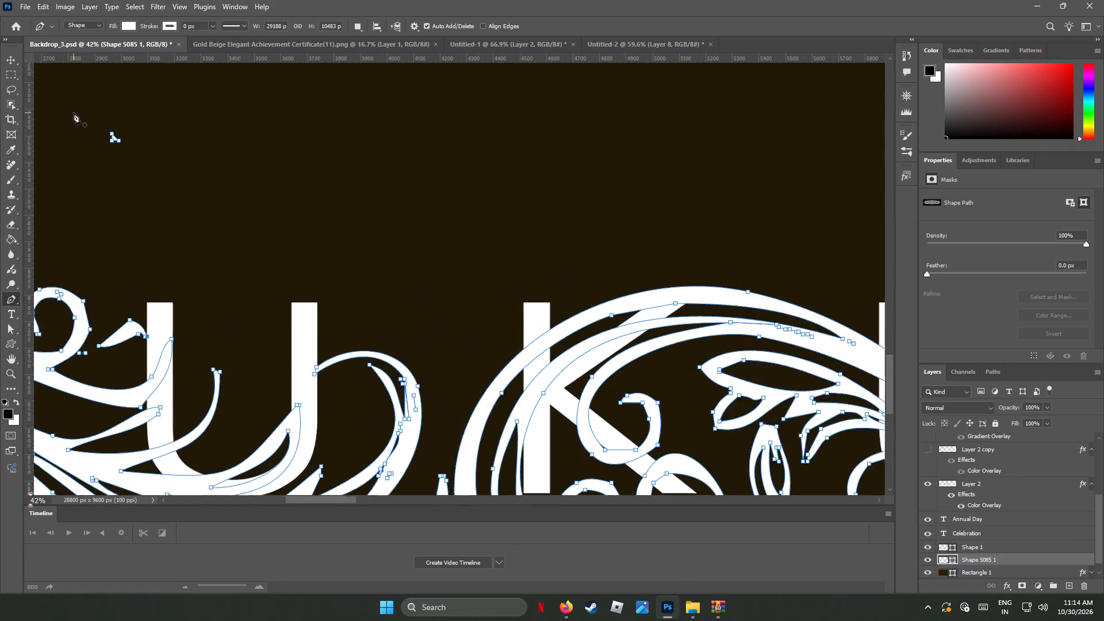
pyautogui.keyDown('alt'); pyautogui.scroll(14, 74, 113); pyautogui.keyUp('alt')
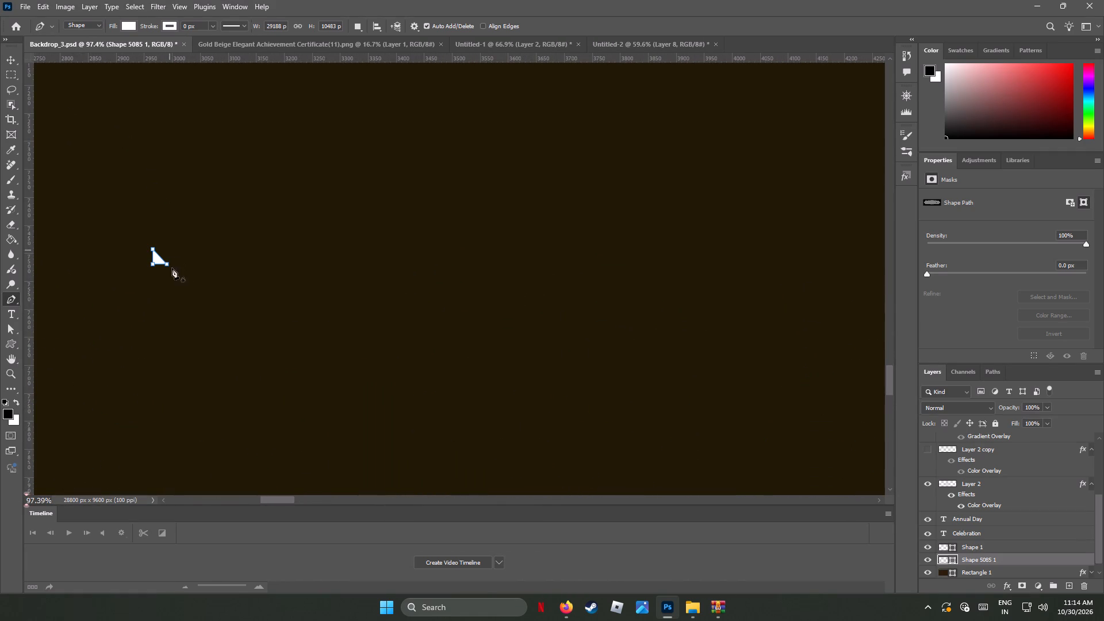
pyautogui.click(153, 266)
pyautogui.click(167, 264)
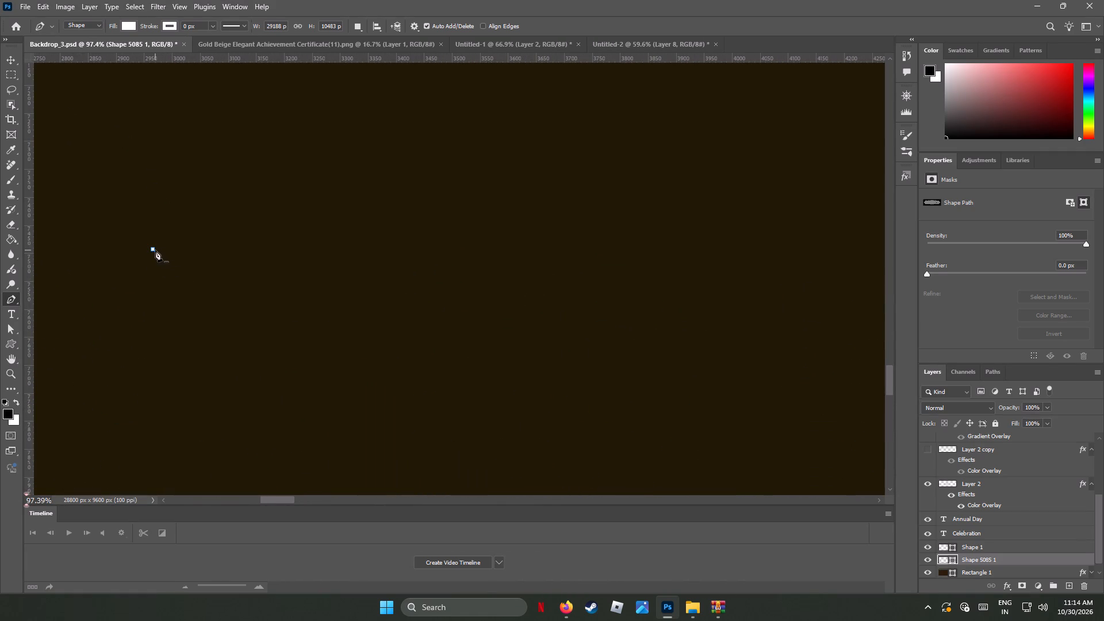
pyautogui.click(152, 250)
# Delete the last pair of stray anchor points in the dark area between the lower-left corner flower and the large Sukumari title.
pyautogui.keyDown('alt'); pyautogui.scroll(-7, 273, 309); pyautogui.keyUp('alt')
pyautogui.keyDown('alt'); pyautogui.scroll(2, 273, 309); pyautogui.keyUp('alt')
pyautogui.keyDown('alt'); pyautogui.scroll(-1, 279, 308); pyautogui.keyUp('alt')
pyautogui.keyDown('alt'); pyautogui.scroll(2, 289, 306); pyautogui.keyUp('alt')
pyautogui.keyDown('alt'); pyautogui.scroll(-1, 289, 306); pyautogui.keyUp('alt')
pyautogui.keyDown('alt'); pyautogui.scroll(3, 289, 306); pyautogui.keyUp('alt')
pyautogui.keyDown('alt'); pyautogui.scroll(-2, 289, 306); pyautogui.keyUp('alt')
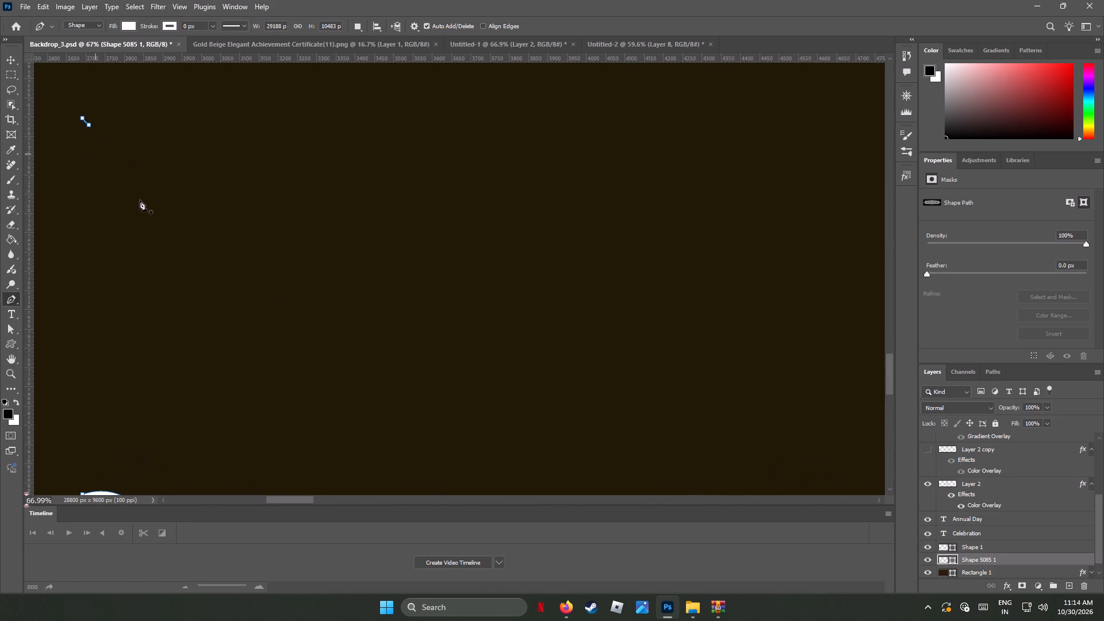
pyautogui.keyDown('alt'); pyautogui.scroll(4, 69, 109); pyautogui.keyUp('alt')
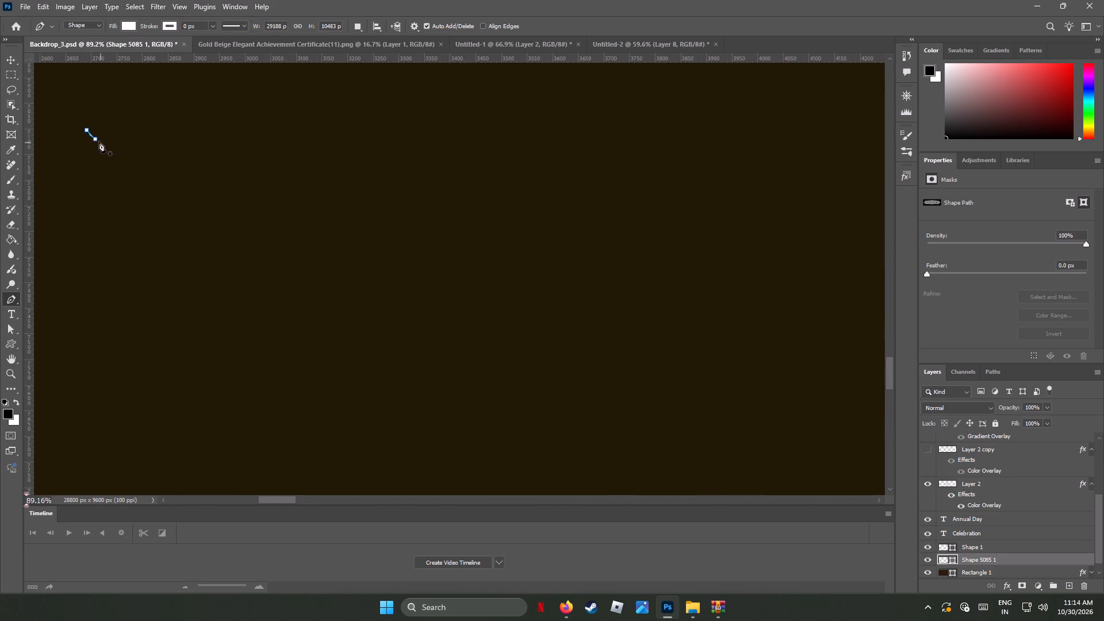
pyautogui.click(94, 138)
pyautogui.click(87, 131)
# Inspect the frame's lower-left corner and the whole backdrop for remaining stray anchor points, including those outside the canvas edges.
pyautogui.keyDown('alt'); pyautogui.scroll(-13, 139, 192); pyautogui.keyUp('alt')
pyautogui.keyDown('alt'); pyautogui.scroll(4, 154, 200); pyautogui.keyUp('alt')
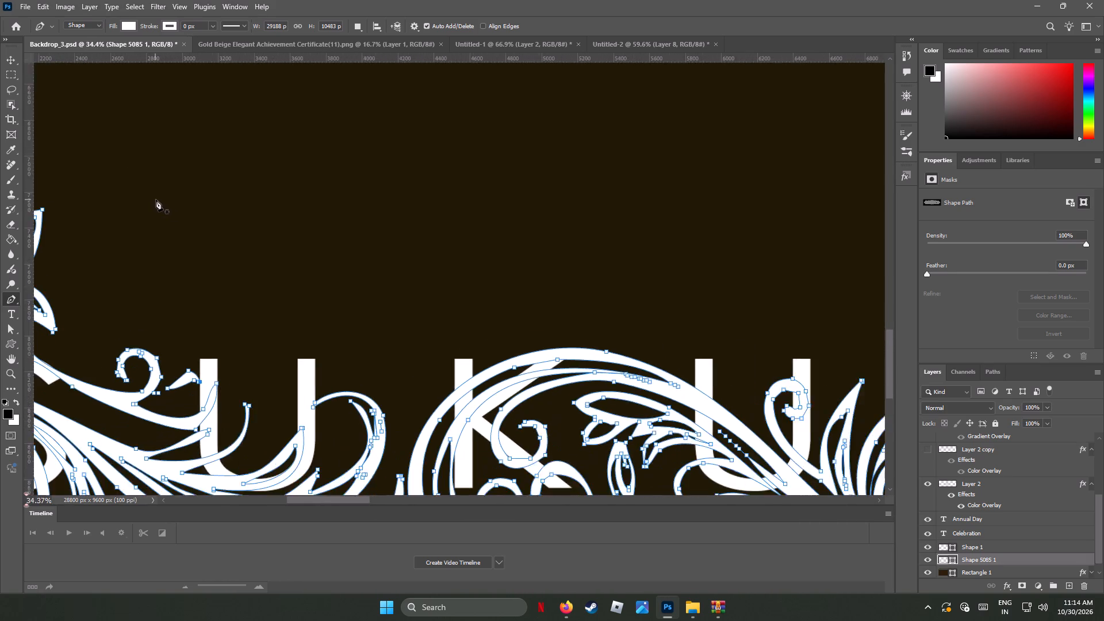
pyautogui.keyDown('alt'); pyautogui.scroll(-1, 164, 206); pyautogui.keyUp('alt')
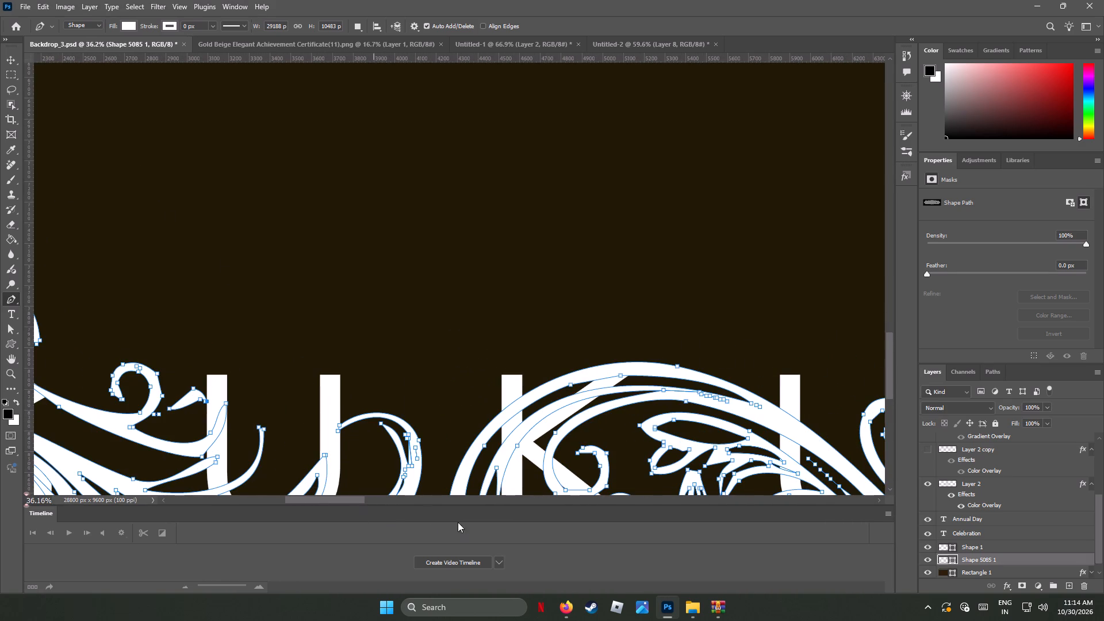
pyautogui.moveTo(338, 497); pyautogui.dragTo(318, 497)
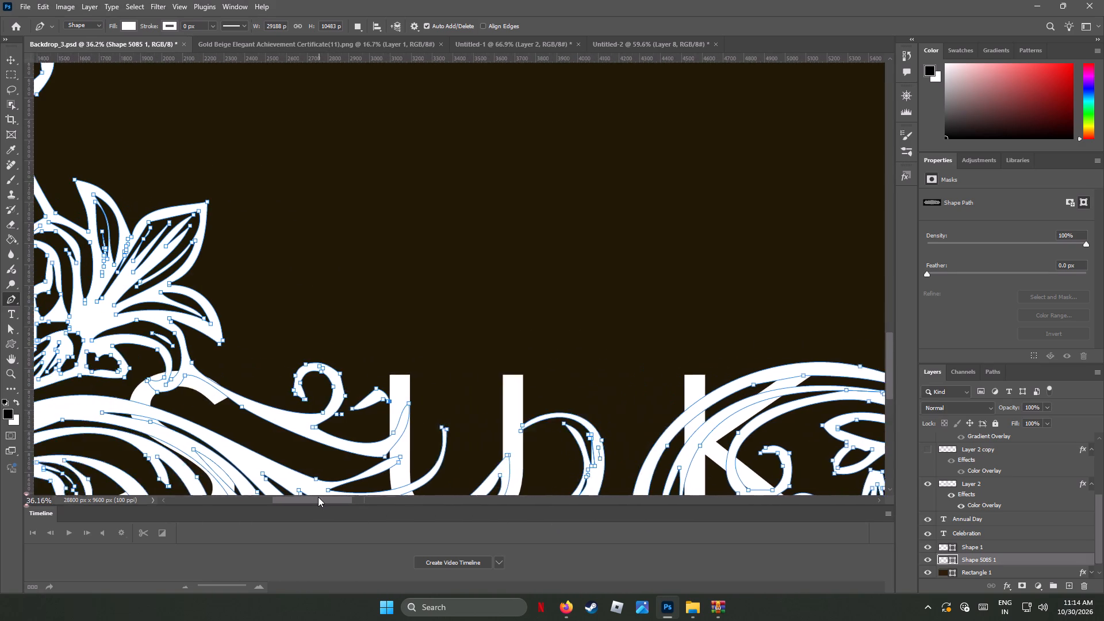
pyautogui.moveTo(318, 497); pyautogui.dragTo(284, 494)
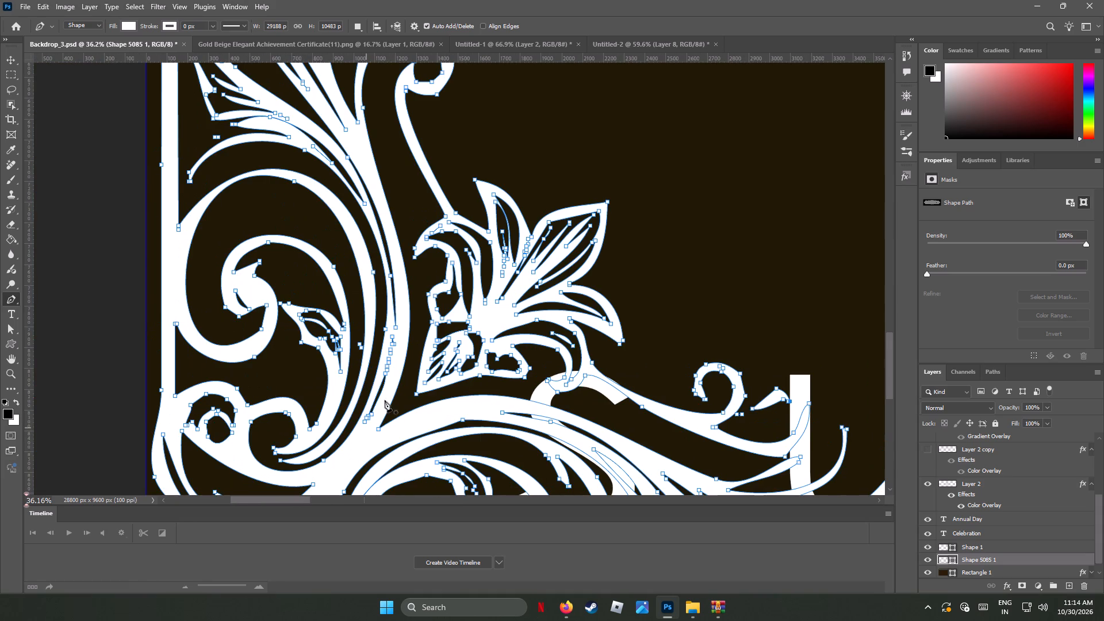
pyautogui.keyDown('alt'); pyautogui.scroll(-11, 398, 363); pyautogui.keyUp('alt')
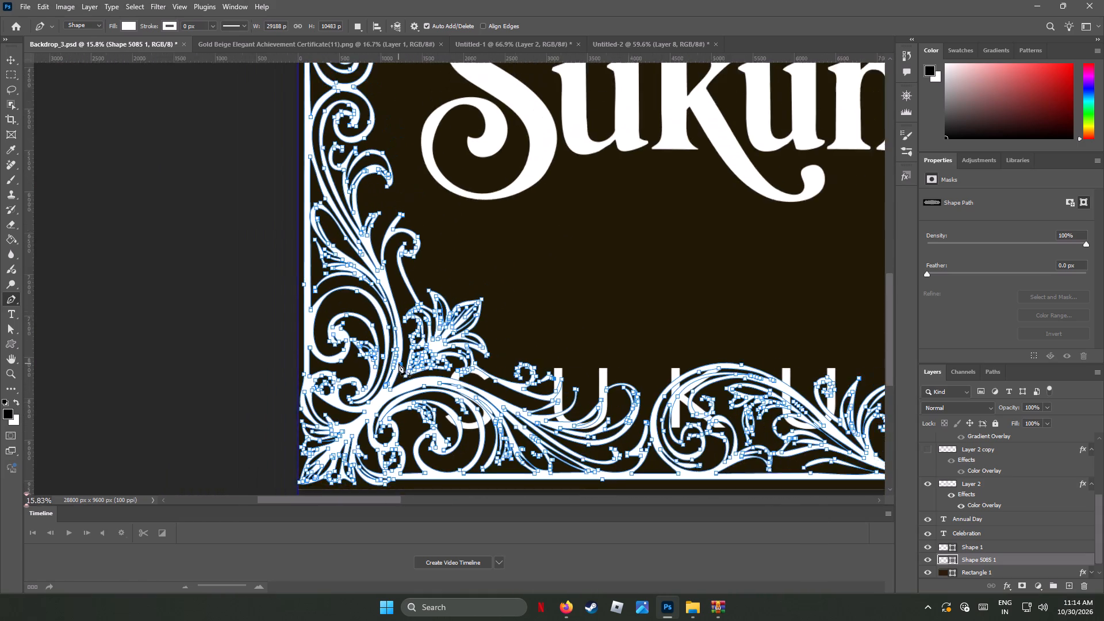
pyautogui.keyDown('alt'); pyautogui.scroll(-13, 398, 363); pyautogui.keyUp('alt')
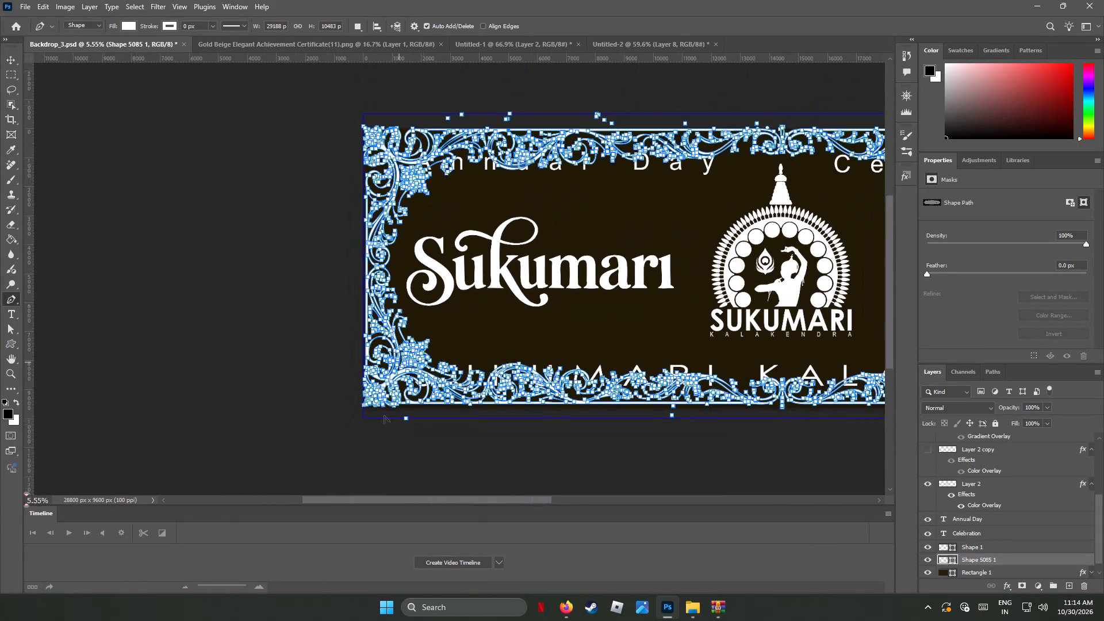
pyautogui.moveTo(352, 500); pyautogui.dragTo(387, 504)
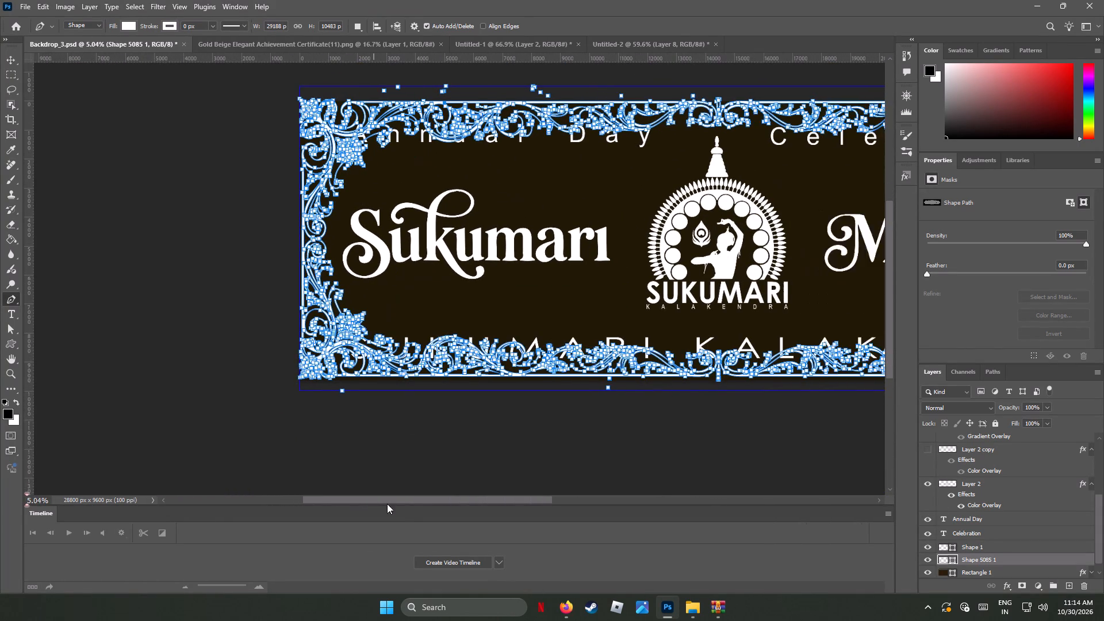
pyautogui.moveTo(387, 504); pyautogui.dragTo(453, 515)
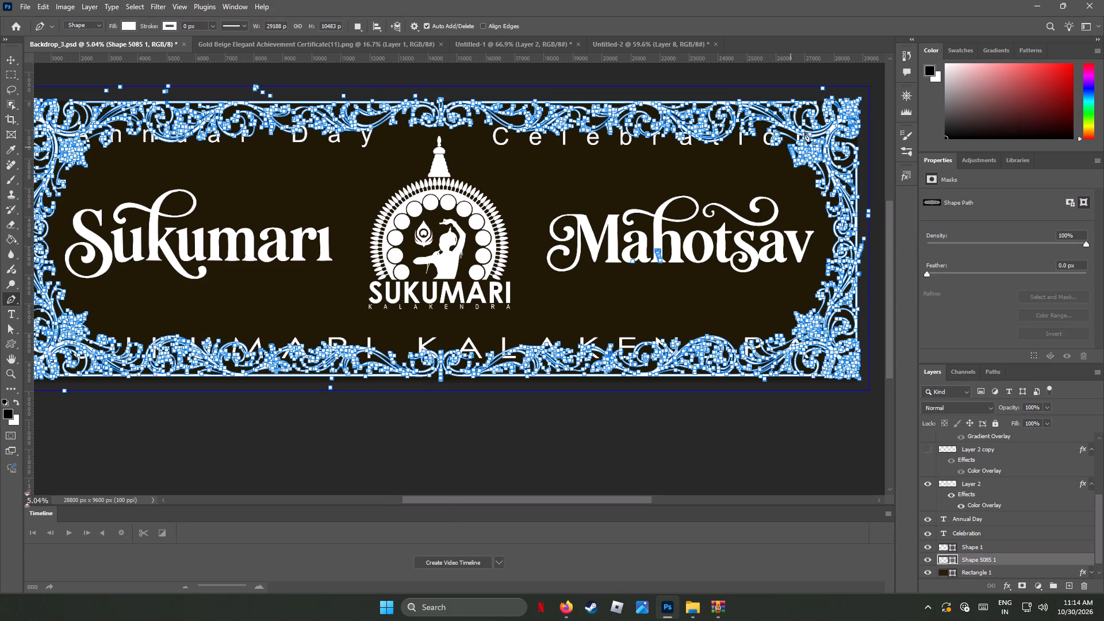
# Delete the stray anchor points above the canvas edge near the frame's upper-right corner.
pyautogui.click(822, 89)
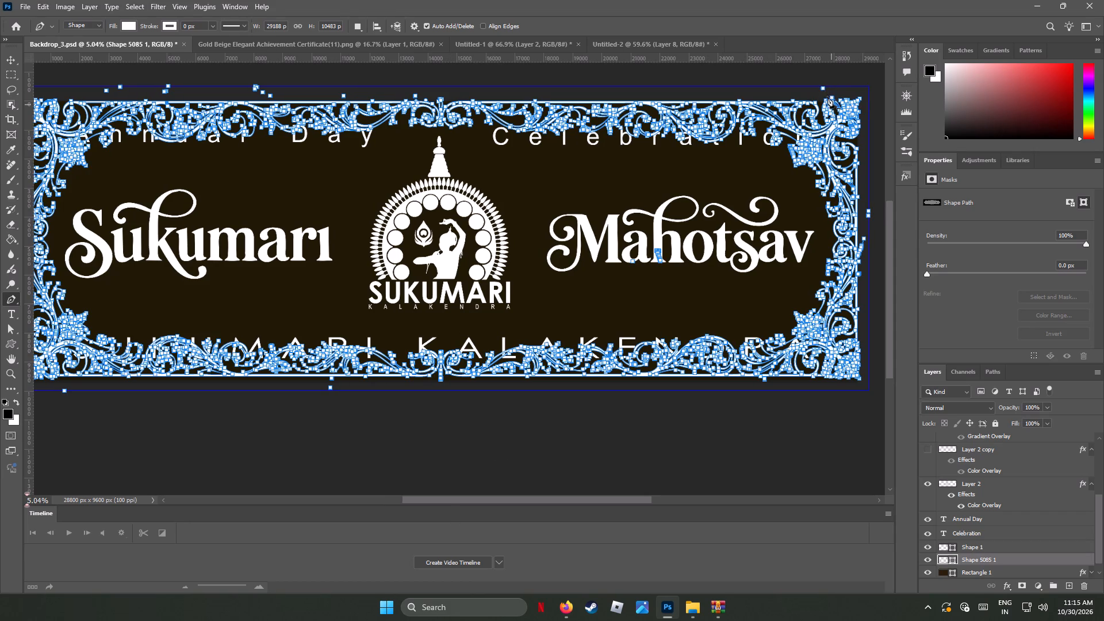
pyautogui.click(823, 89)
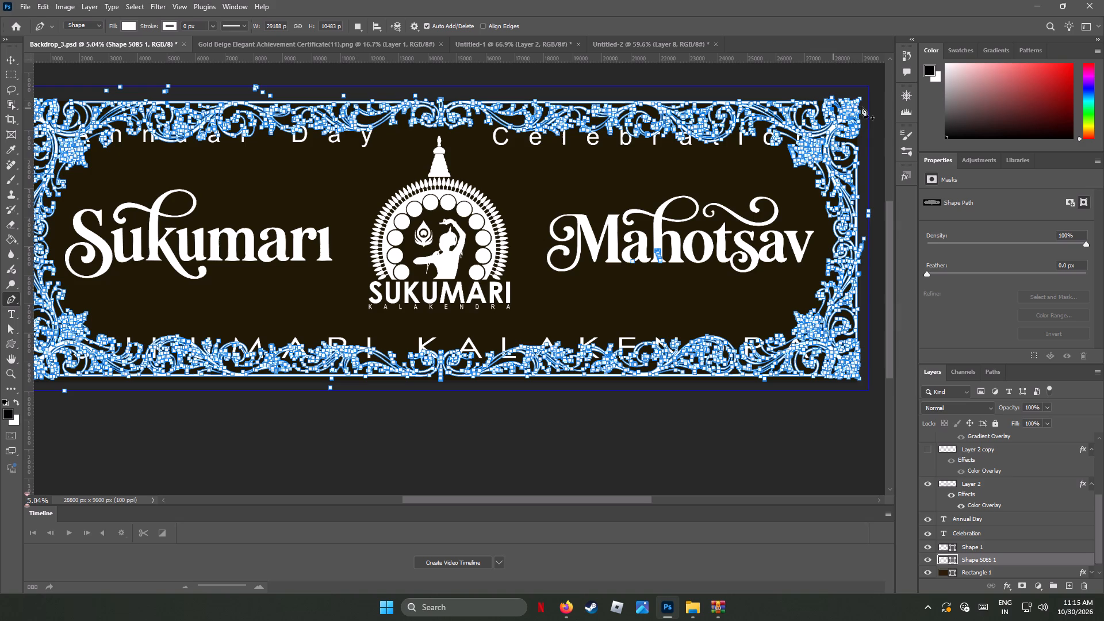
# Delete the pair of stray anchor points below the scroll tip between the i and o of Celebration.
pyautogui.keyDown('alt'); pyautogui.scroll(4, 867, 67); pyautogui.keyUp('alt')
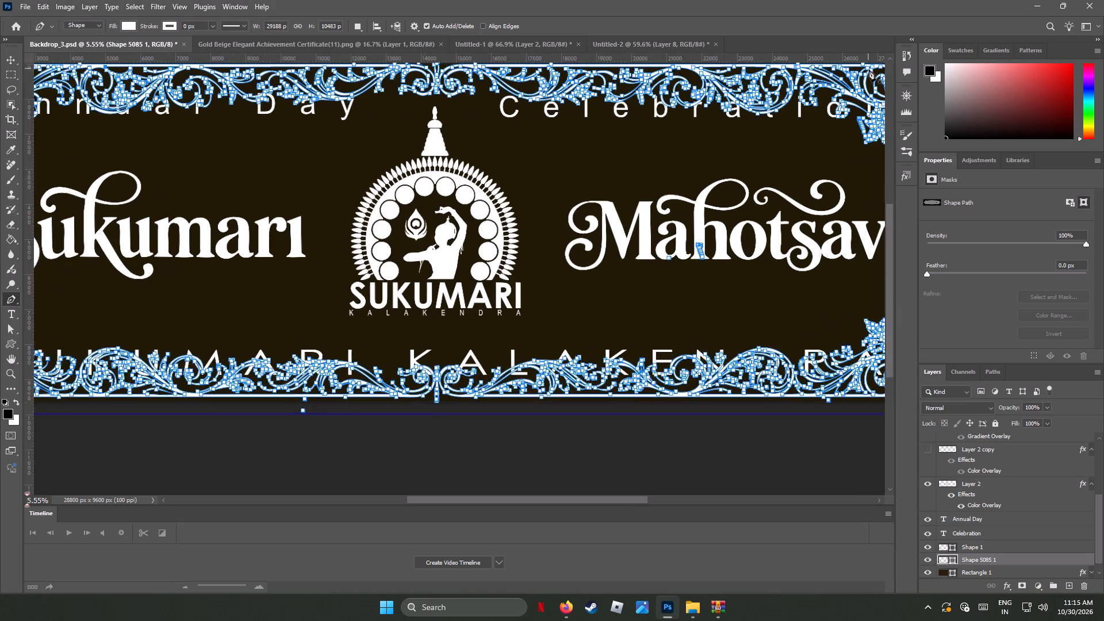
pyautogui.keyDown('alt'); pyautogui.scroll(5, 869, 70); pyautogui.keyUp('alt')
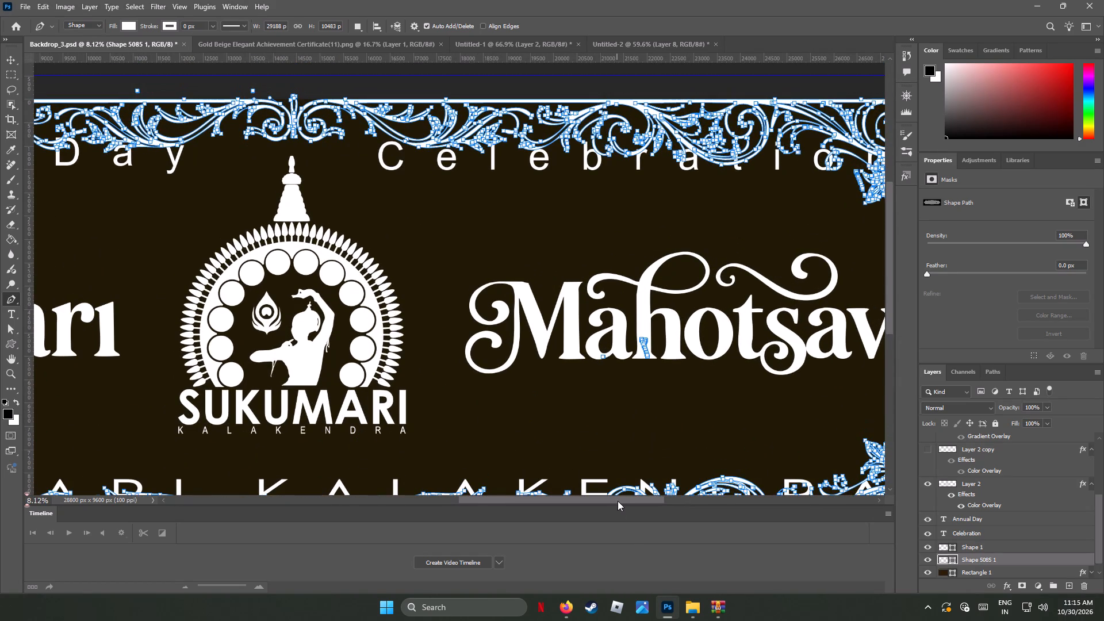
pyautogui.moveTo(618, 501); pyautogui.dragTo(670, 507)
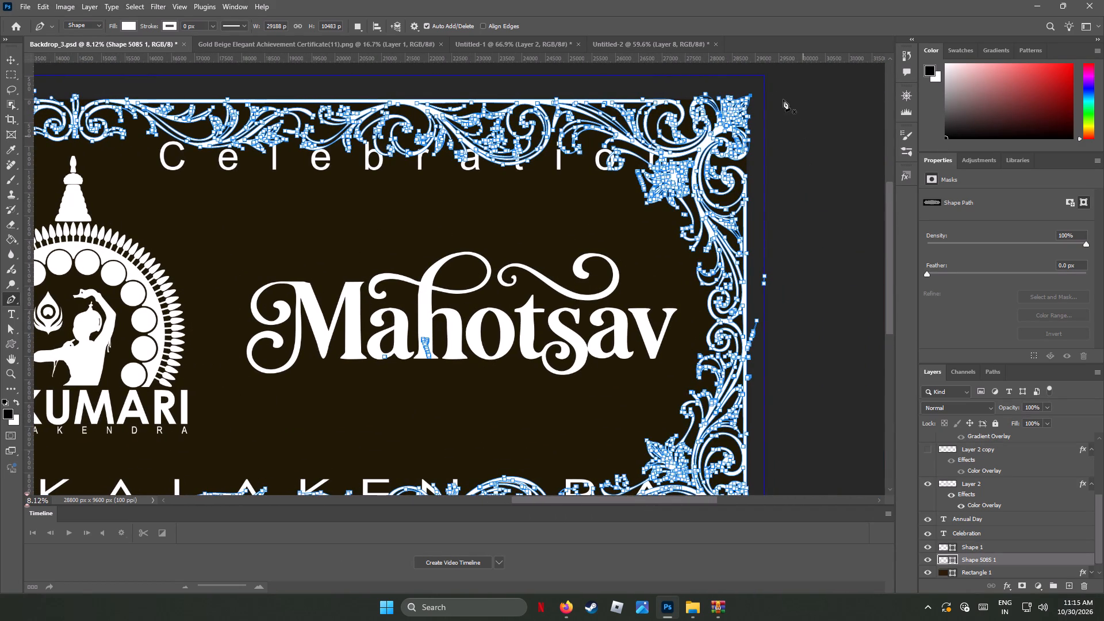
pyautogui.keyDown('alt'); pyautogui.scroll(15, 743, 84); pyautogui.keyUp('alt')
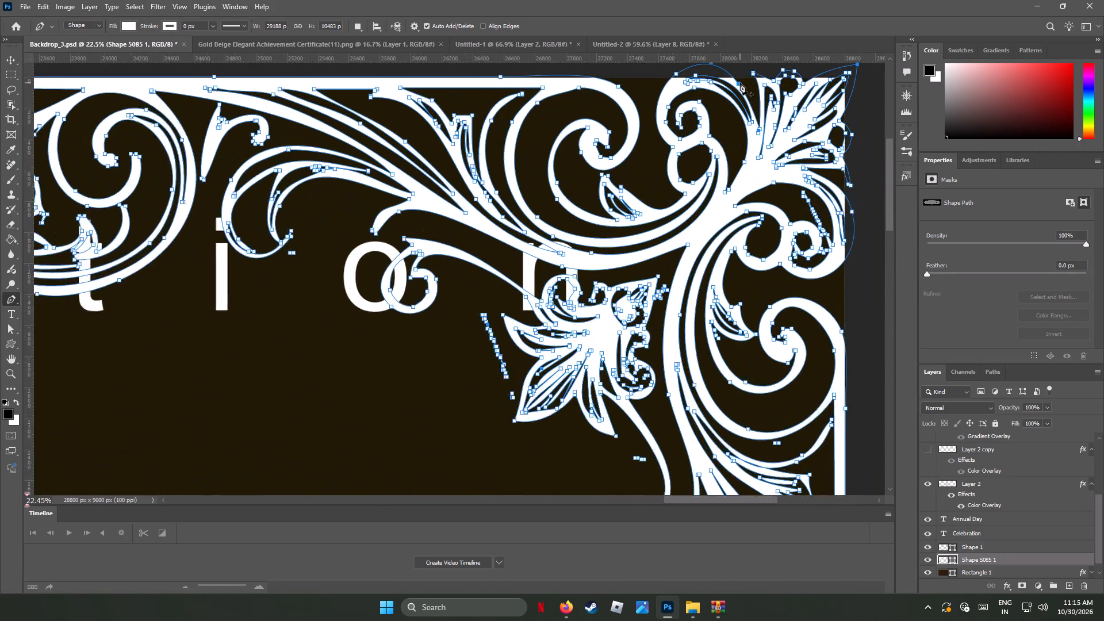
pyautogui.keyDown('alt'); pyautogui.scroll(4, 740, 83); pyautogui.keyUp('alt')
pyautogui.scroll(4, 726, 128)
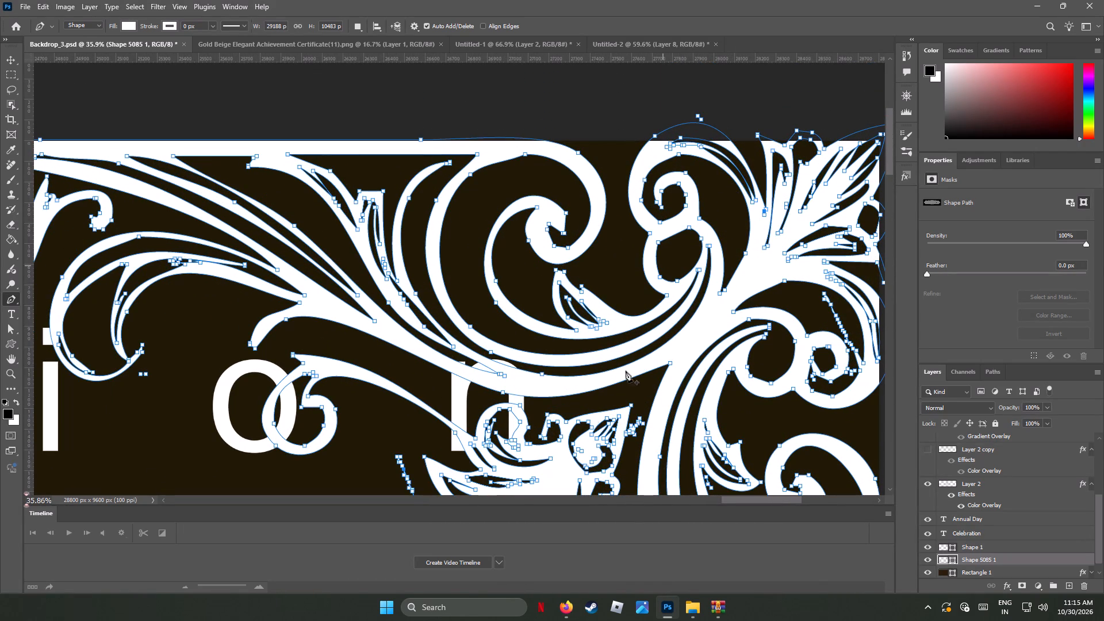
pyautogui.click(739, 501)
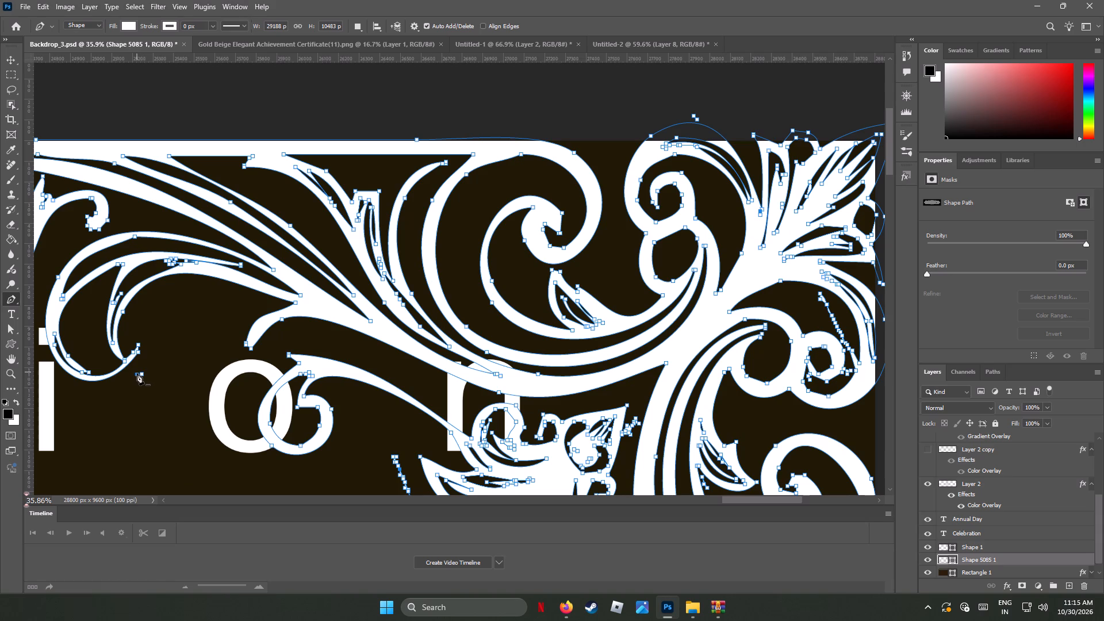
pyautogui.click(137, 374)
pyautogui.click(143, 375)
# Delete the small group of stray anchor points beside the lower-left petal tip of the upper-right corner flower.
pyautogui.scroll(-2, 471, 375)
pyautogui.scroll(4, 471, 375)
pyautogui.scroll(-5, 471, 375)
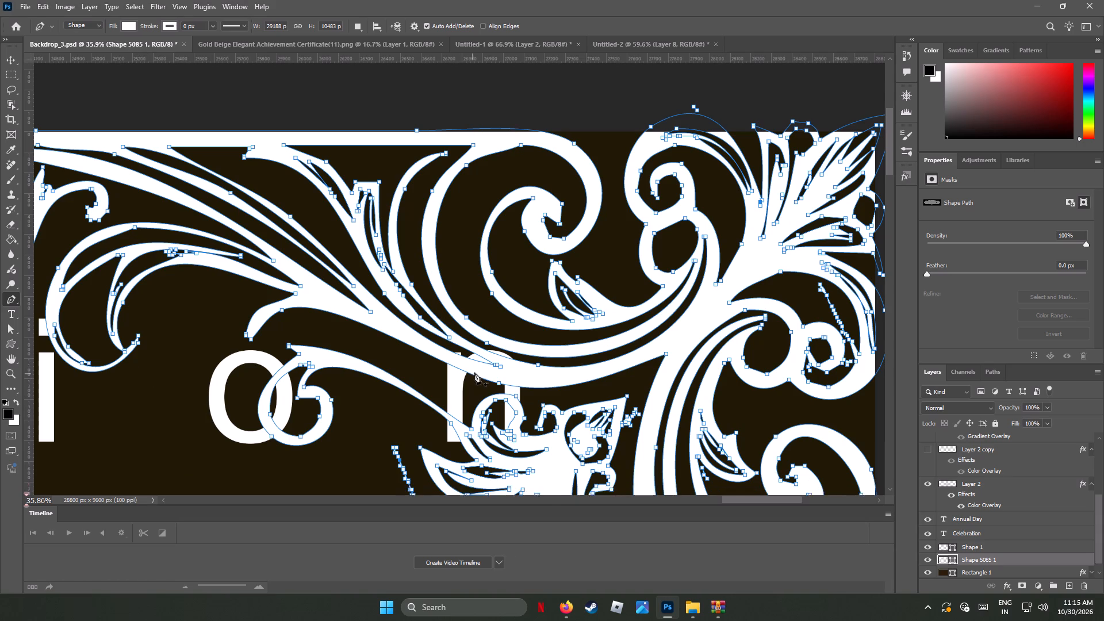
pyautogui.scroll(-7, 474, 373)
pyautogui.scroll(-6, 506, 304)
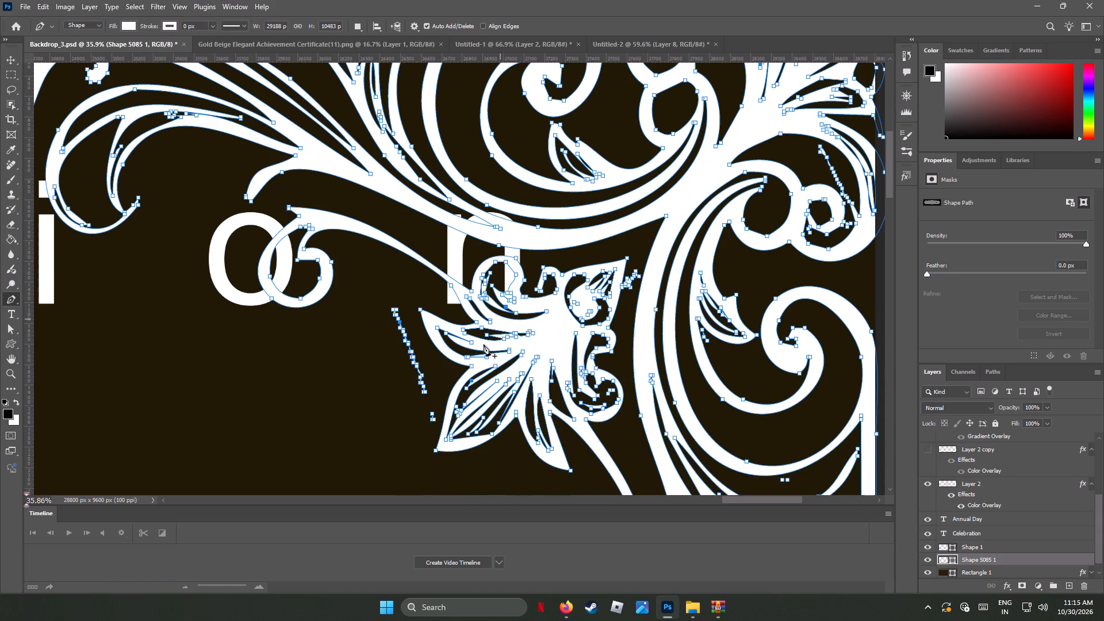
pyautogui.click(433, 420)
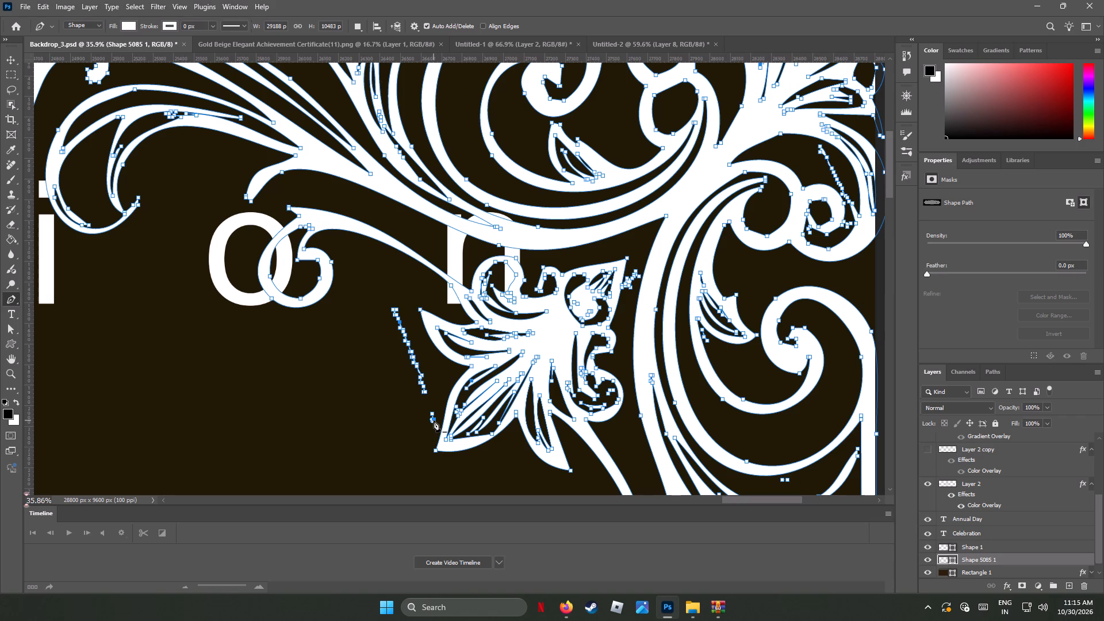
pyautogui.click(434, 420)
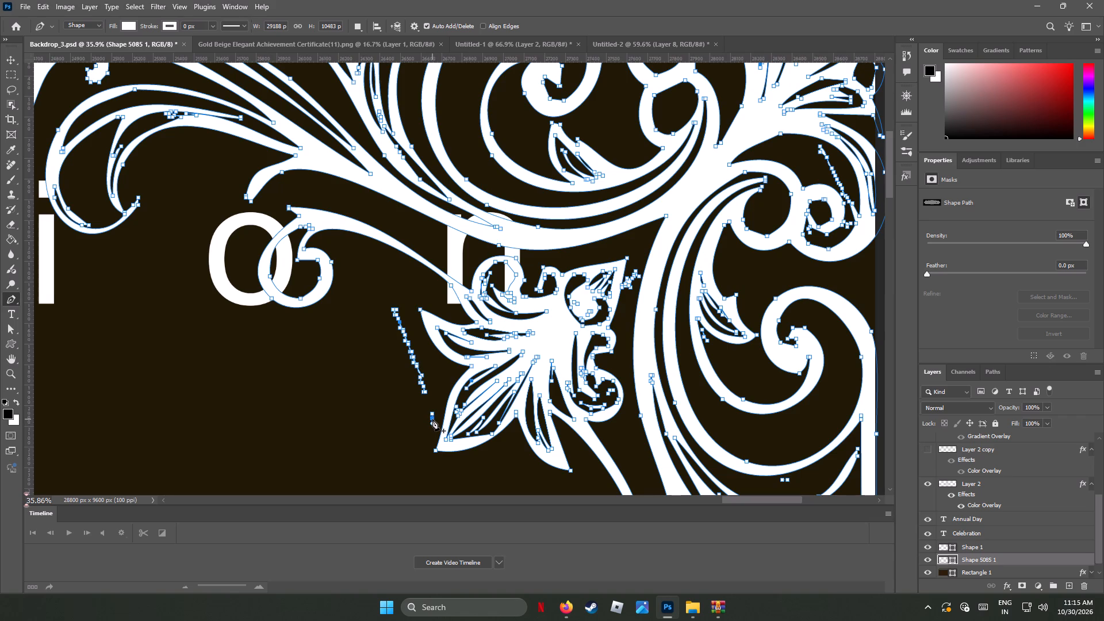
pyautogui.click(432, 419)
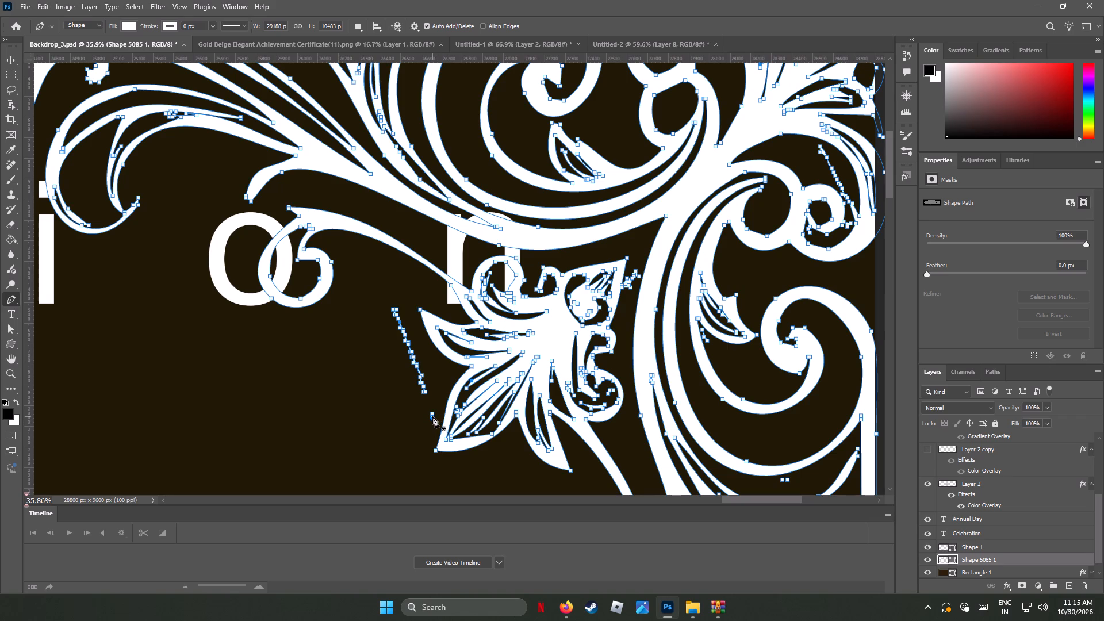
pyautogui.click(434, 413)
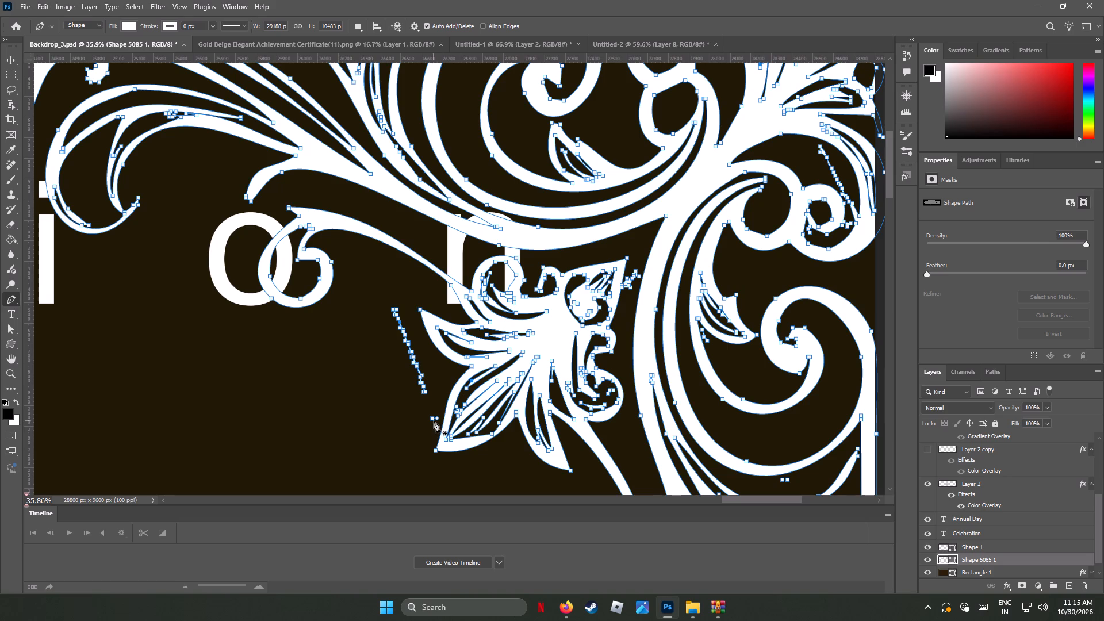
pyautogui.click(432, 419)
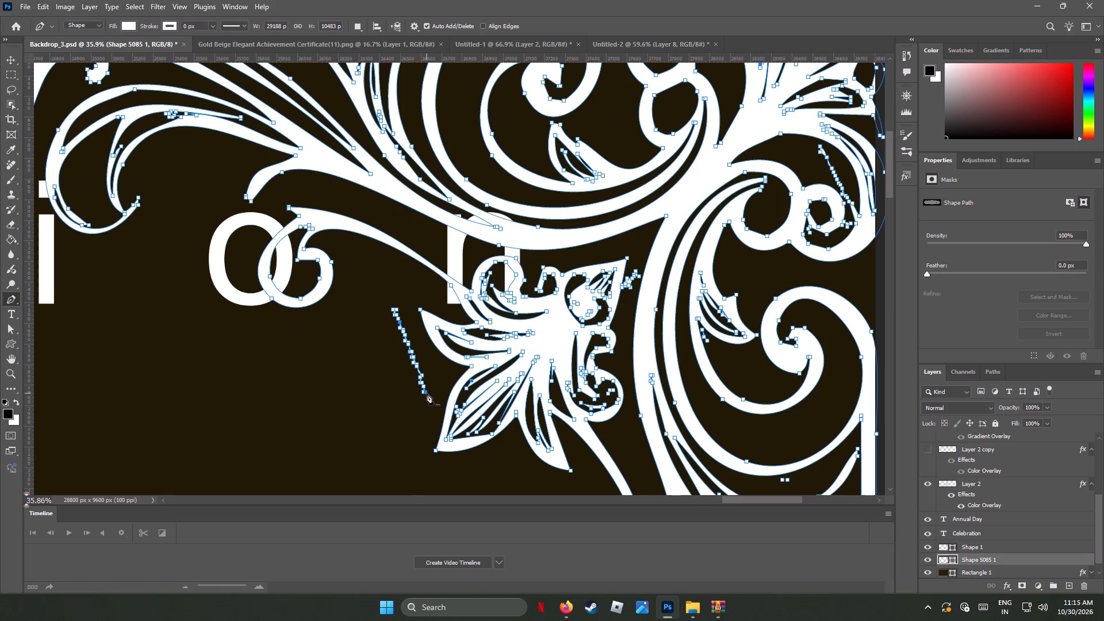
# Delete the slanted row of stray anchor points left of the upper-right corner flower, working upward from its lower end.
pyautogui.click(427, 393)
pyautogui.click(423, 393)
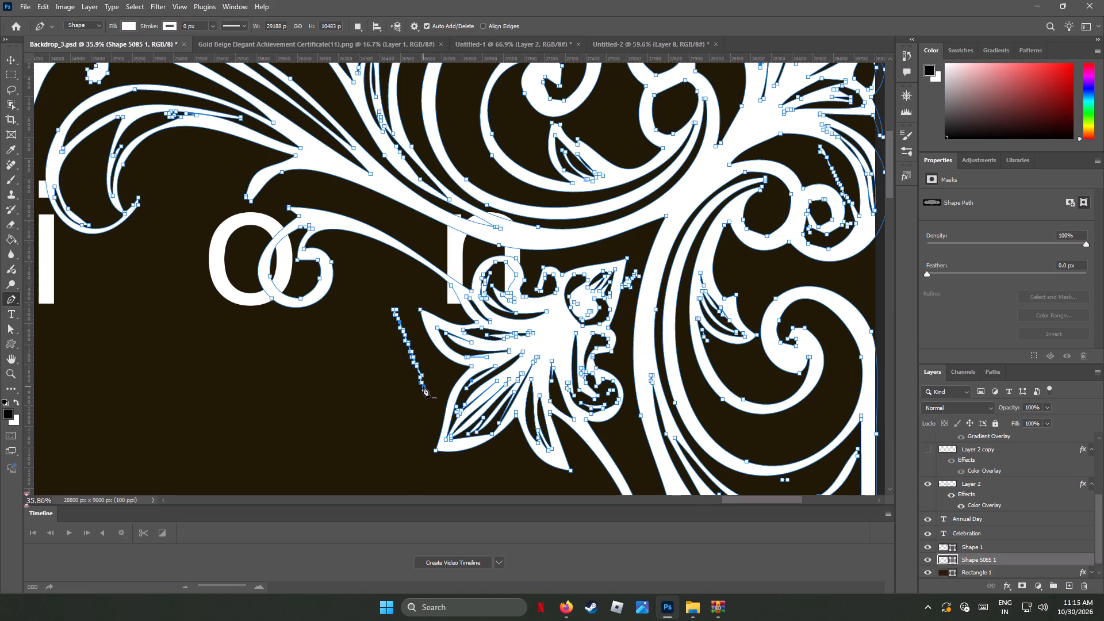
pyautogui.click(423, 386)
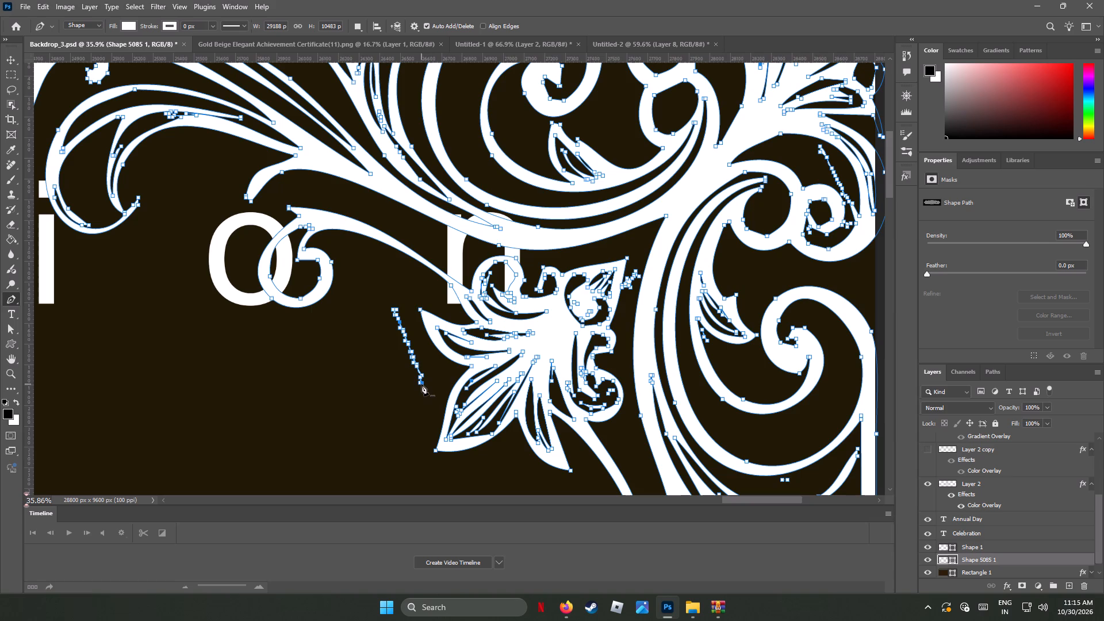
pyautogui.click(421, 384)
pyautogui.click(421, 384)
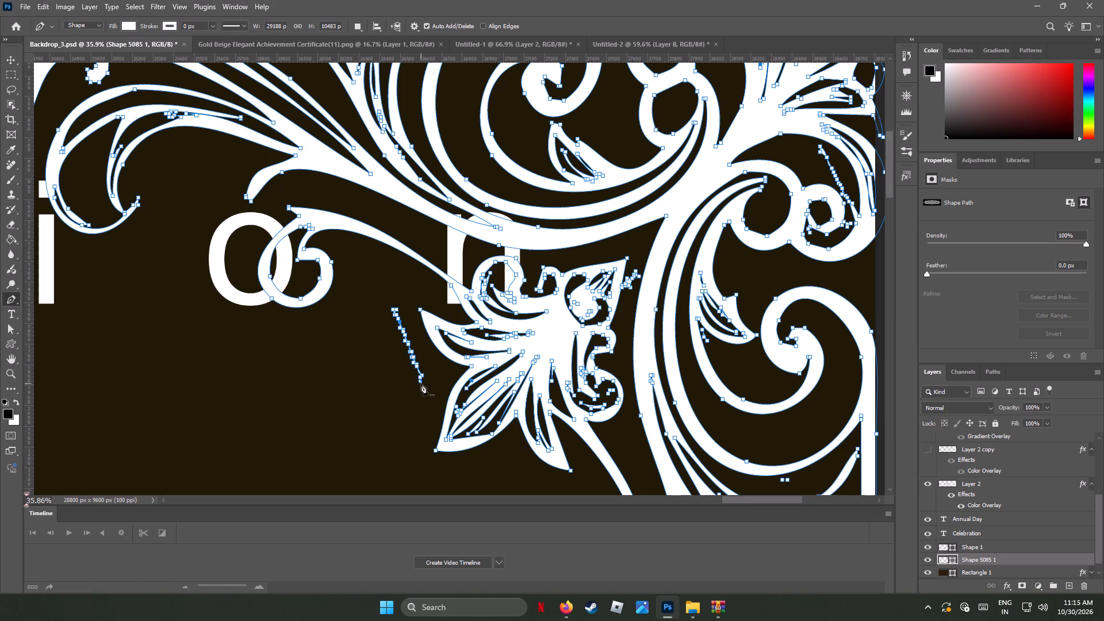
pyautogui.click(420, 378)
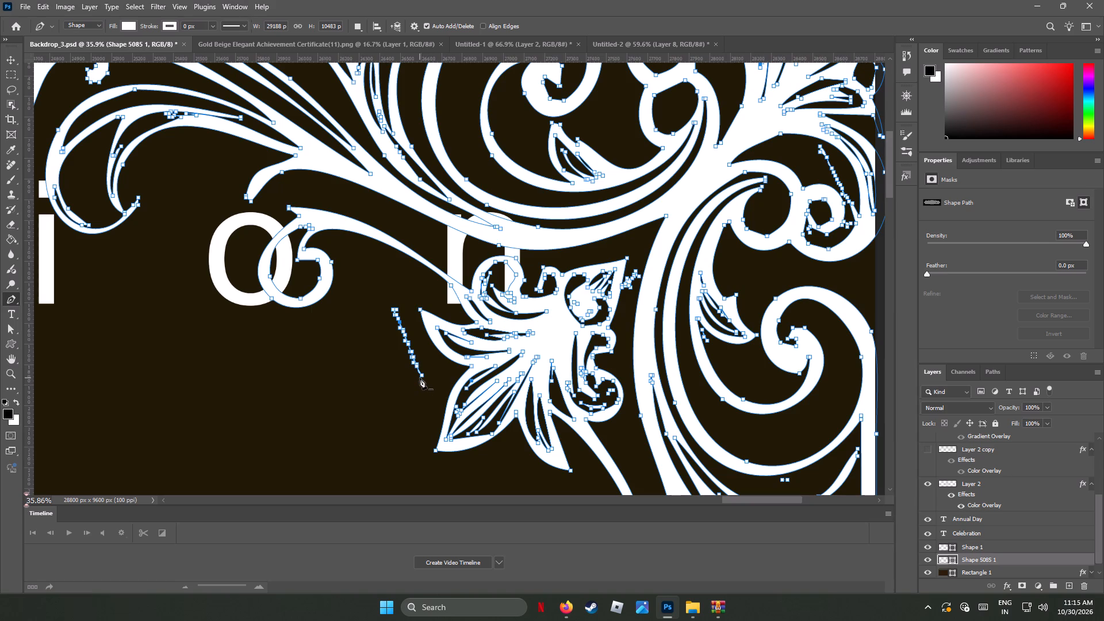
pyautogui.click(422, 377)
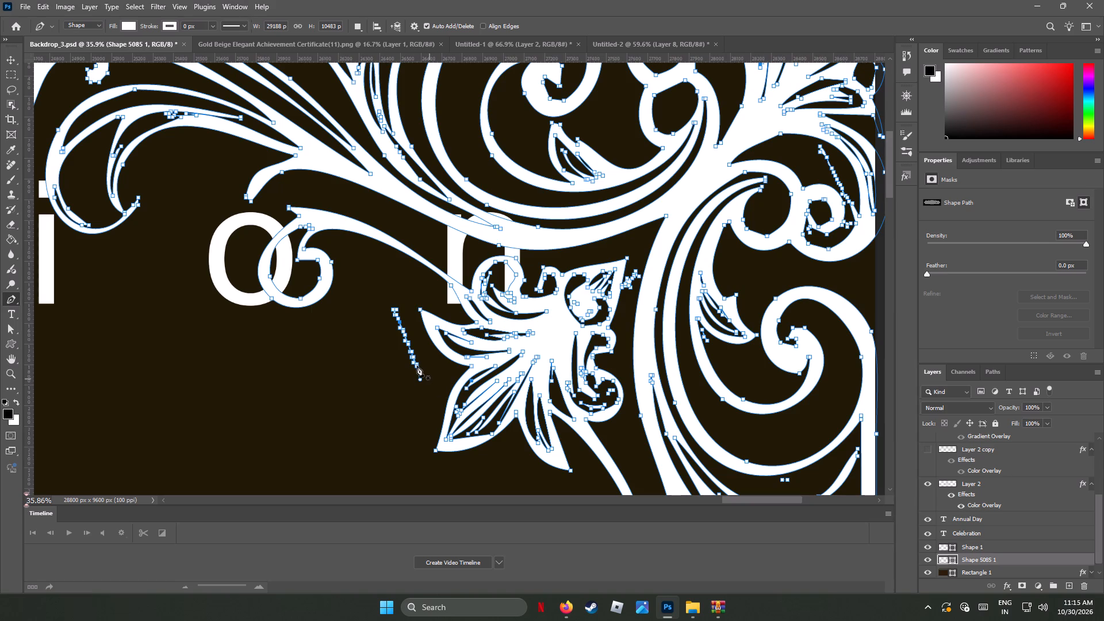
pyautogui.click(416, 365)
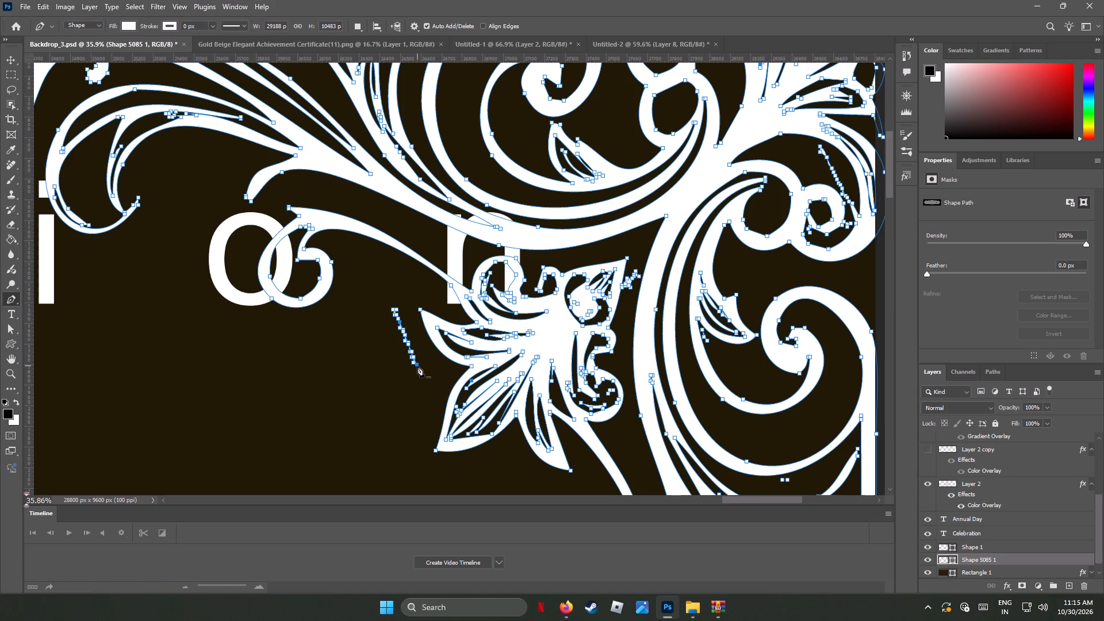
pyautogui.click(417, 366)
pyautogui.click(413, 362)
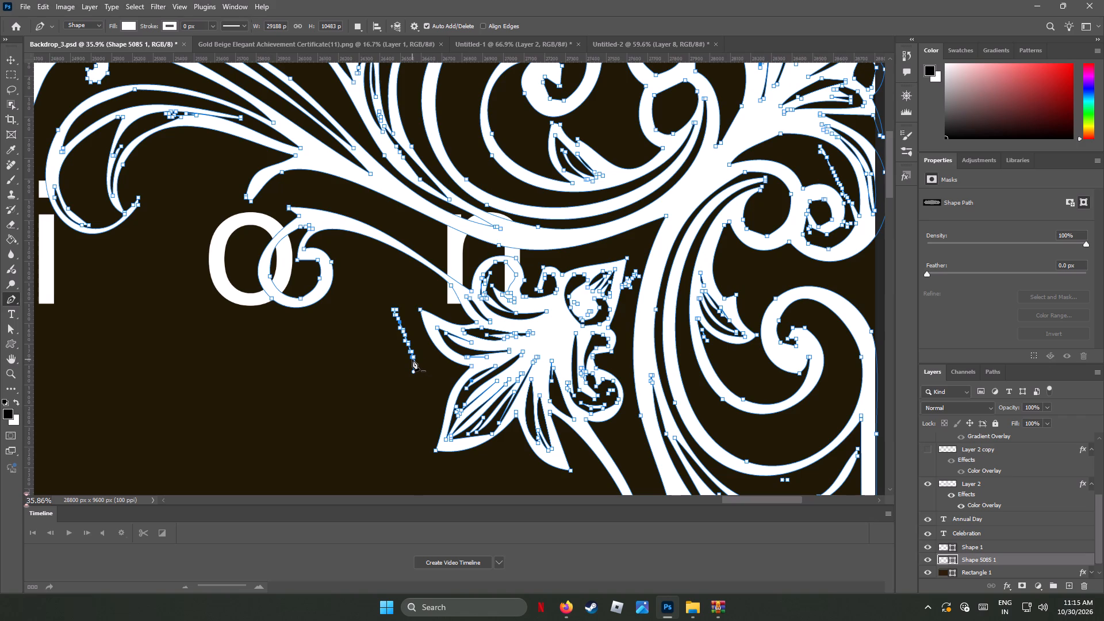
pyautogui.click(412, 359)
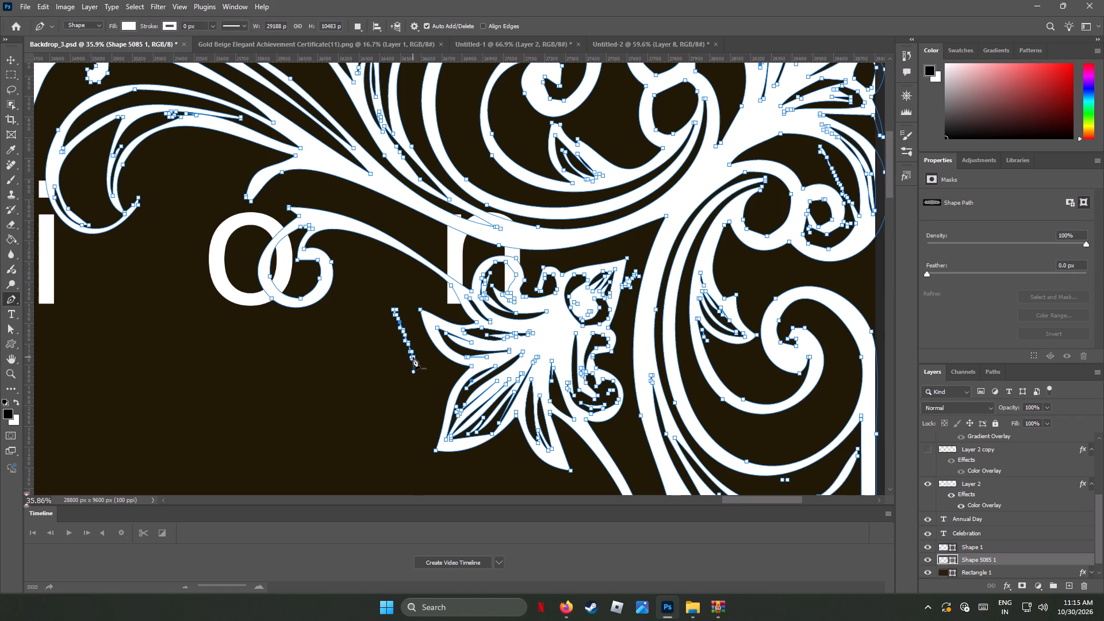
pyautogui.click(413, 356)
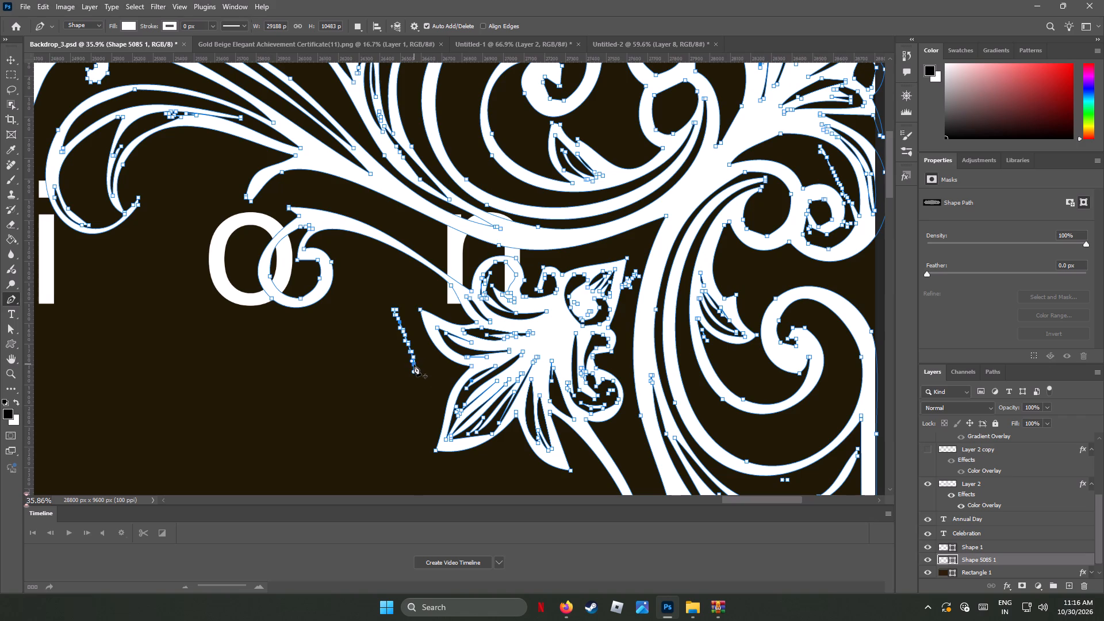
pyautogui.click(413, 356)
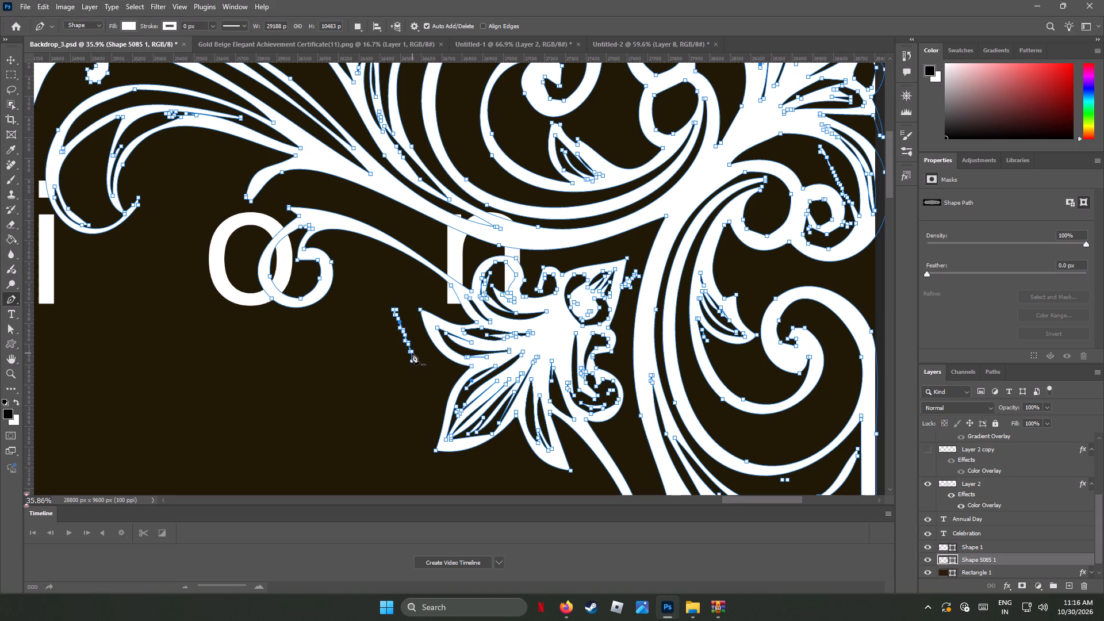
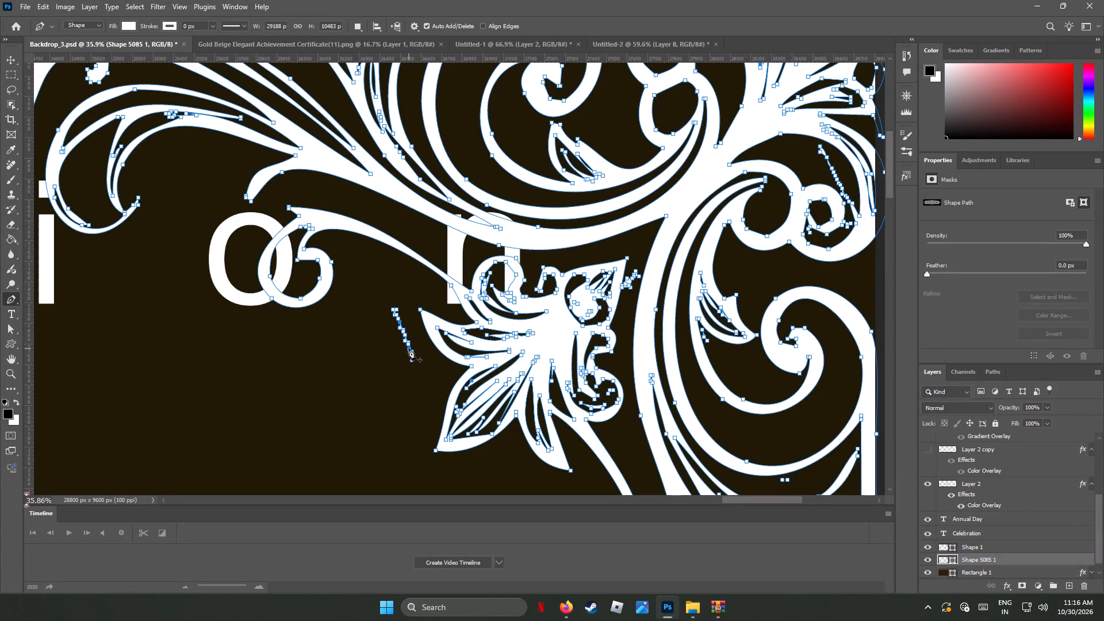
# Delete the stray anchor points at the lower end of the slanted row beside the upper-right corner flower.
pyautogui.click(408, 345)
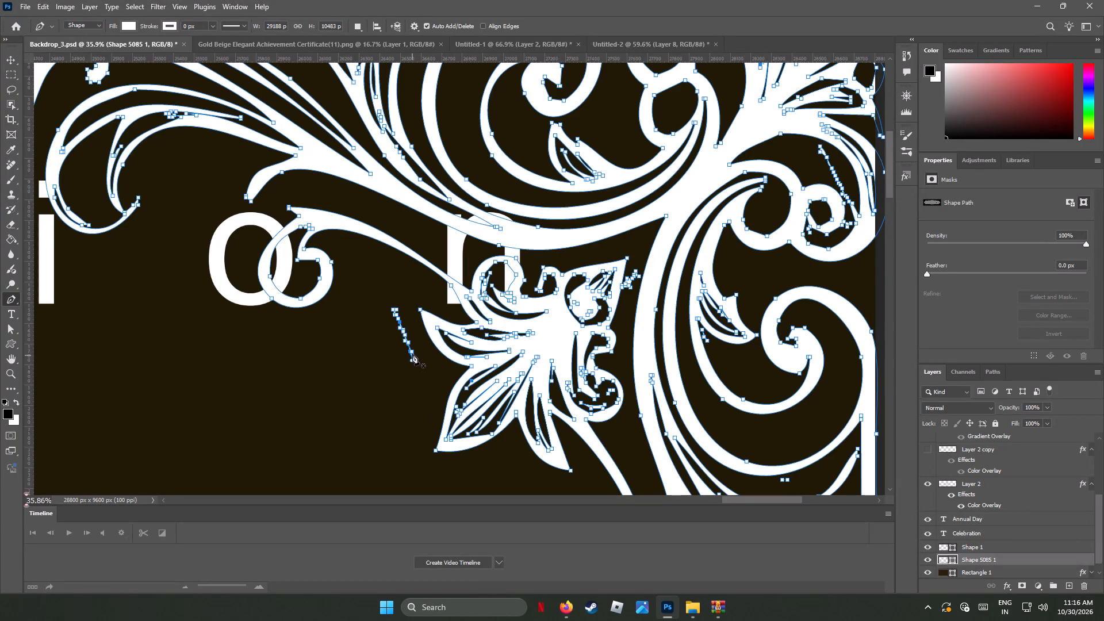
pyautogui.click(413, 351)
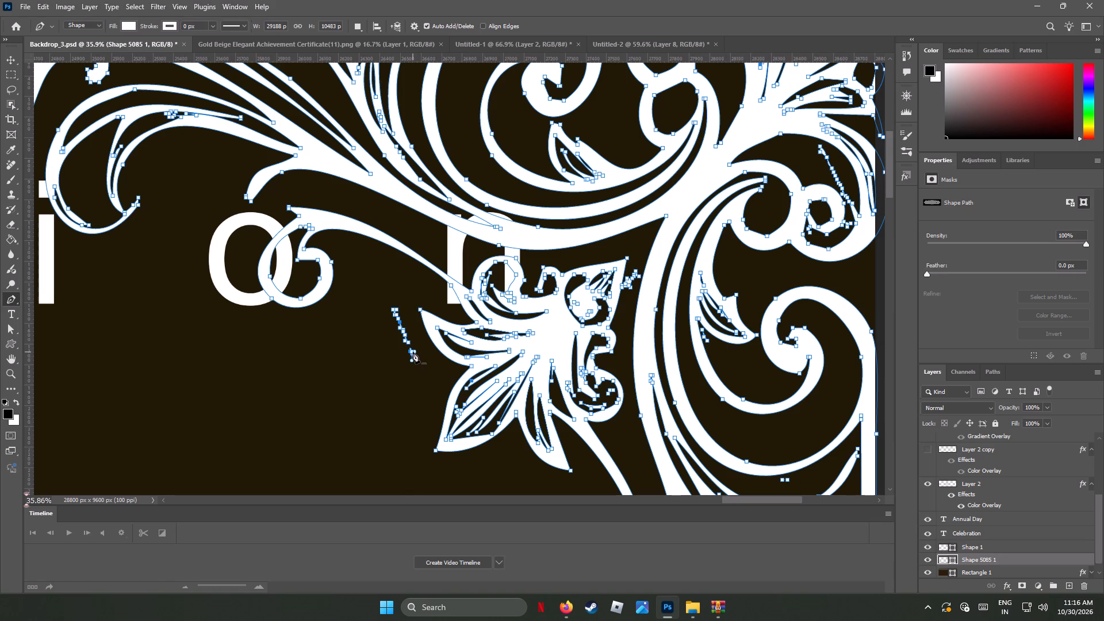
pyautogui.click(413, 352)
pyautogui.click(412, 353)
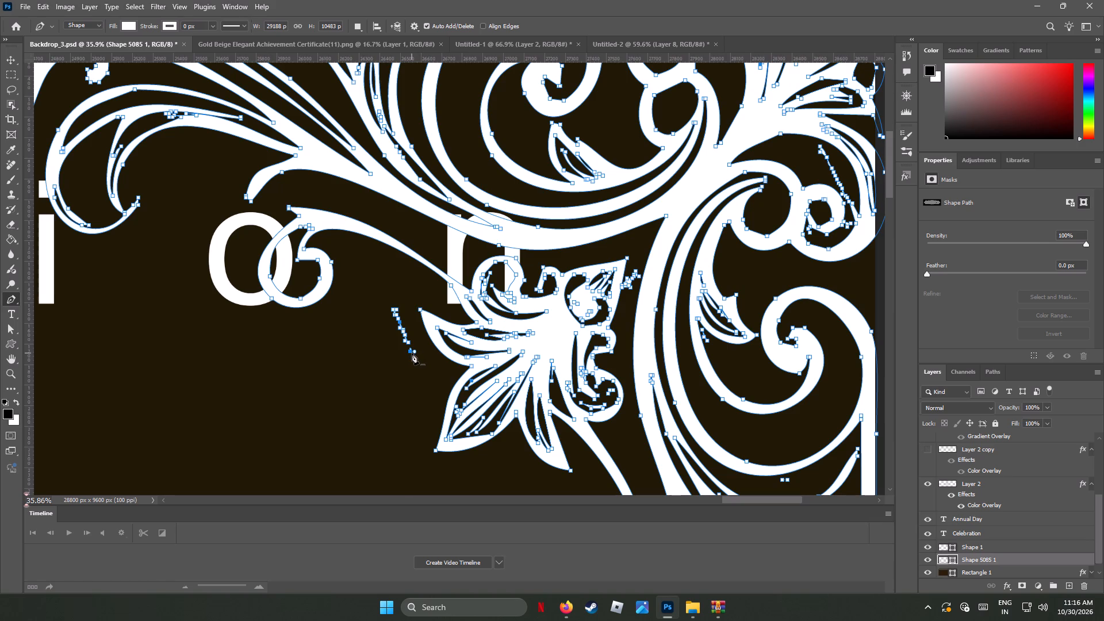
pyautogui.click(412, 353)
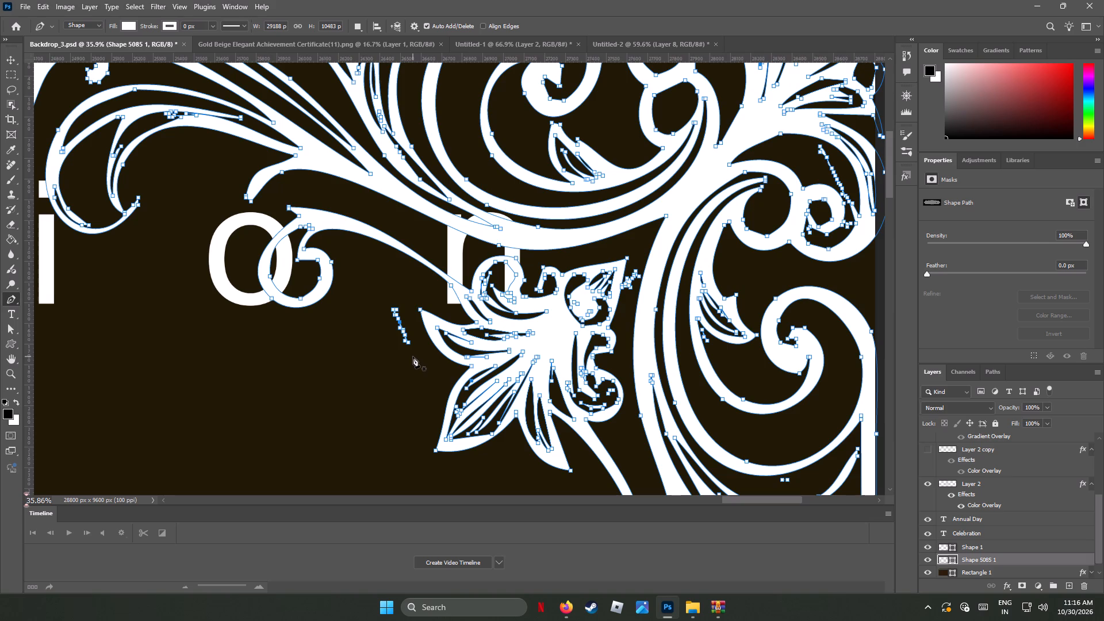
# Delete the rest of the slanted row of stray anchor points beside the corner flower, working upward to its top end.
pyautogui.click(409, 343)
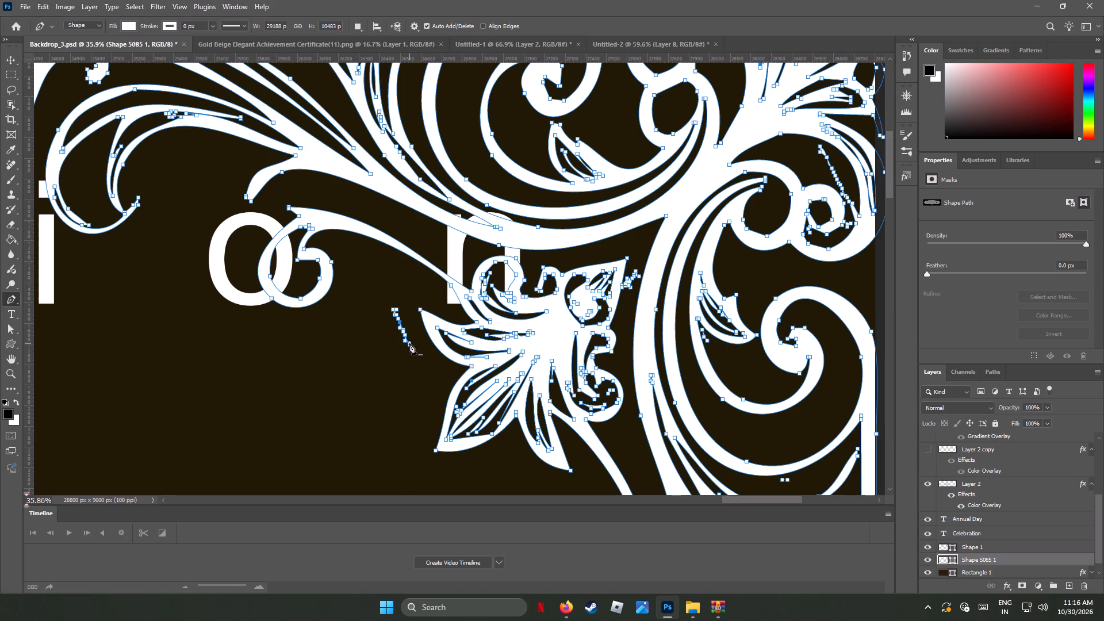
pyautogui.click(406, 340)
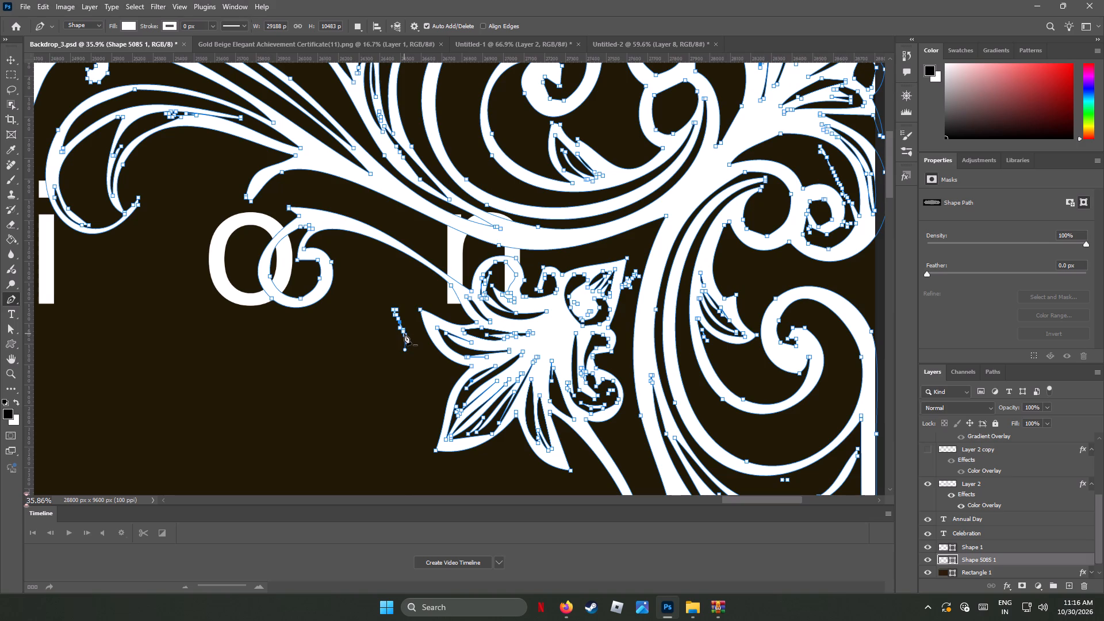
pyautogui.click(404, 333)
pyautogui.click(402, 331)
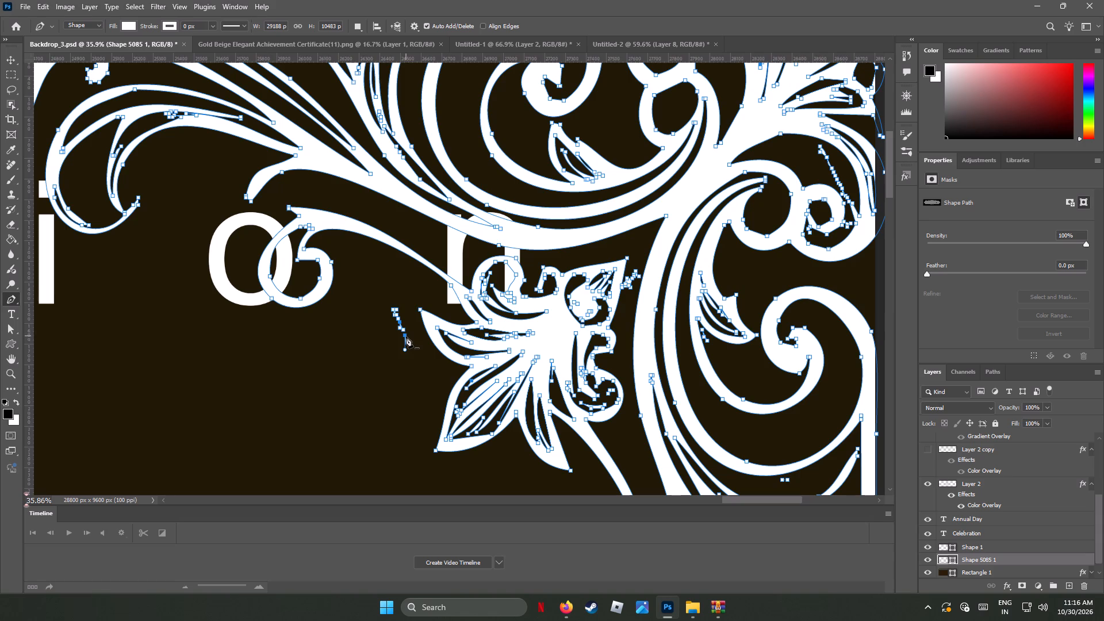
pyautogui.click(407, 337)
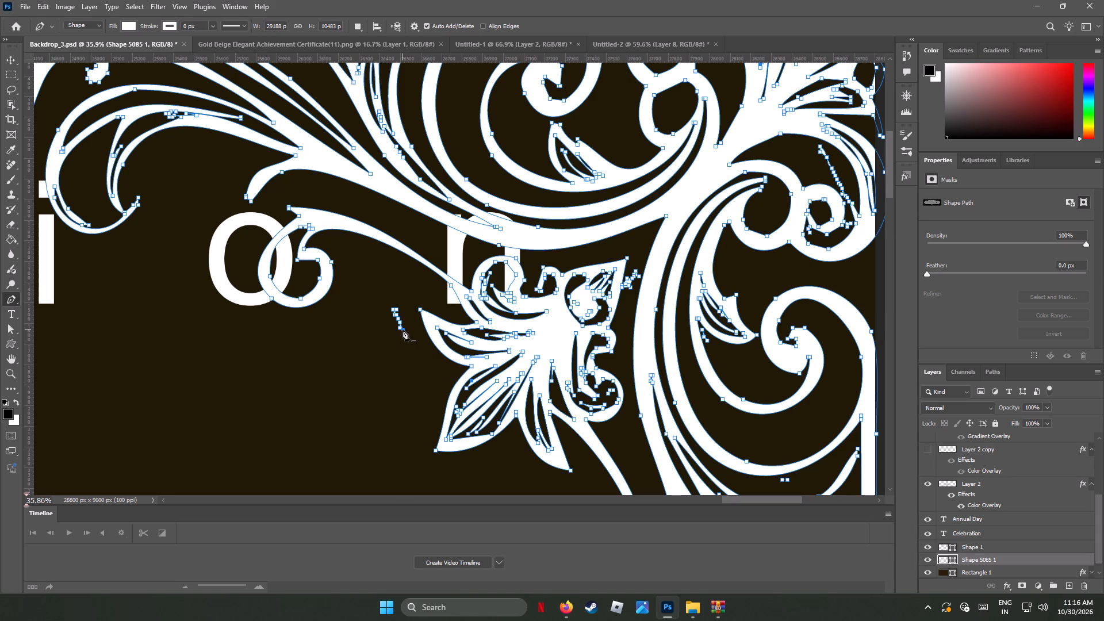
pyautogui.click(402, 329)
pyautogui.click(401, 329)
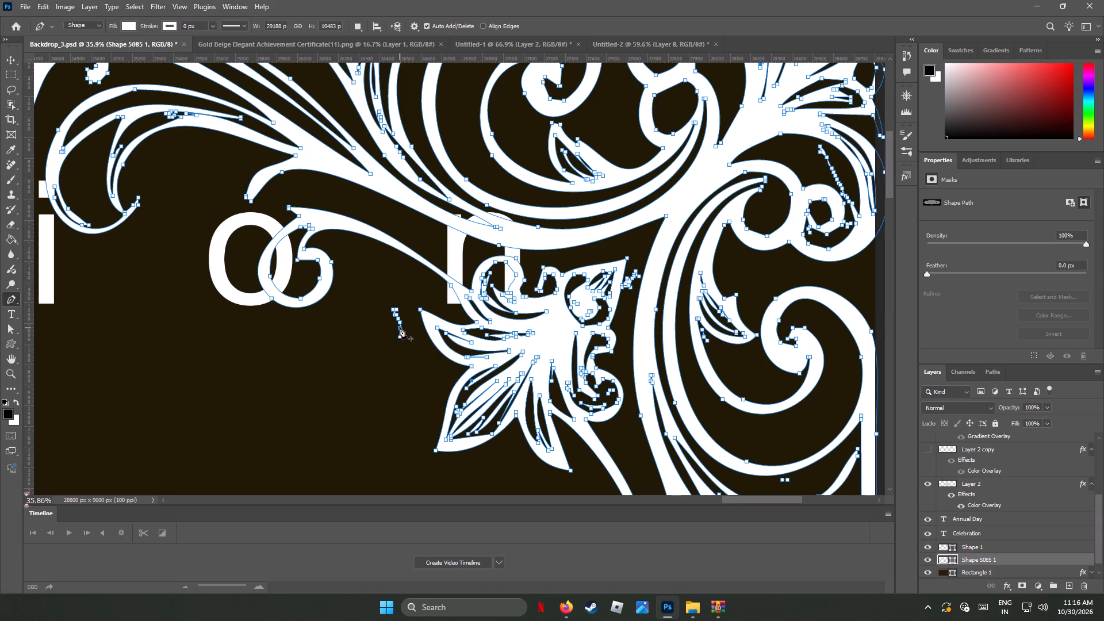
pyautogui.click(400, 323)
pyautogui.click(399, 319)
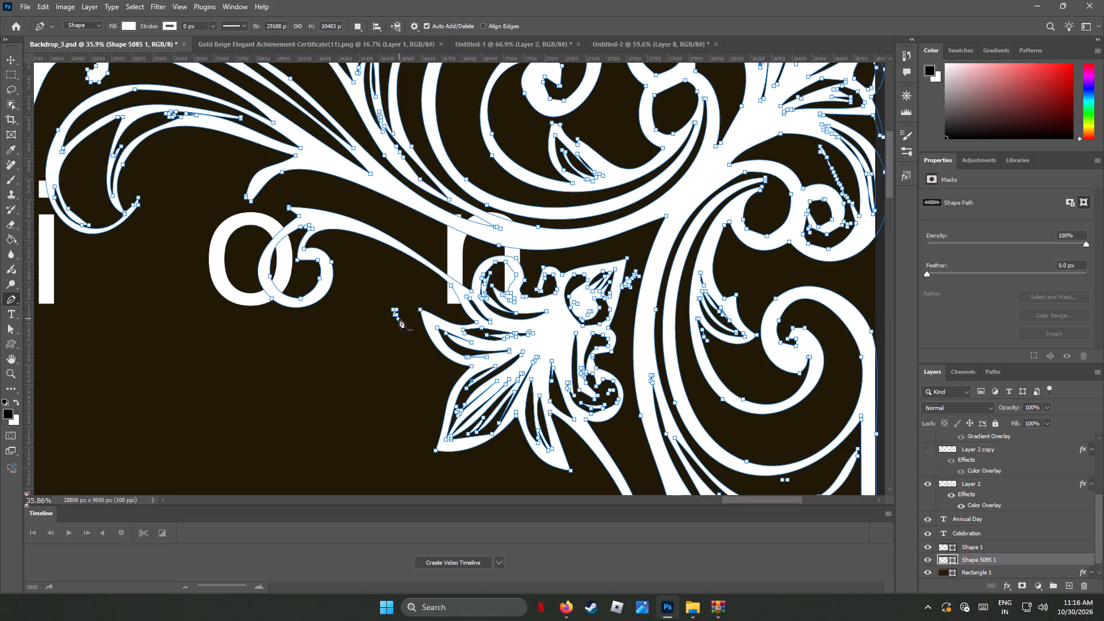
pyautogui.click(397, 315)
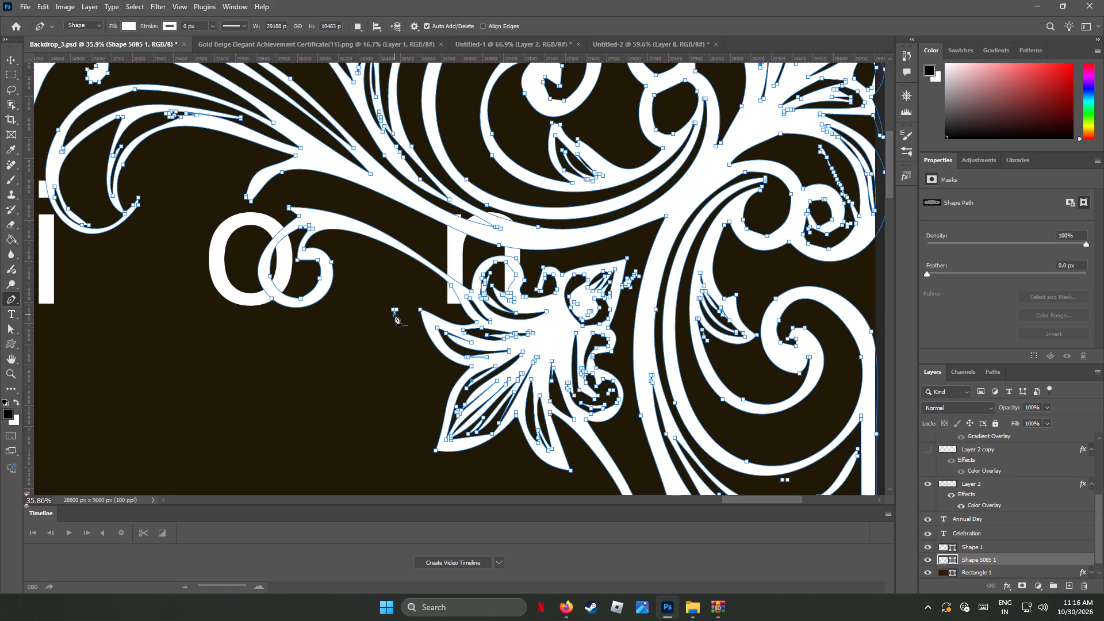
pyautogui.click(394, 315)
pyautogui.click(393, 308)
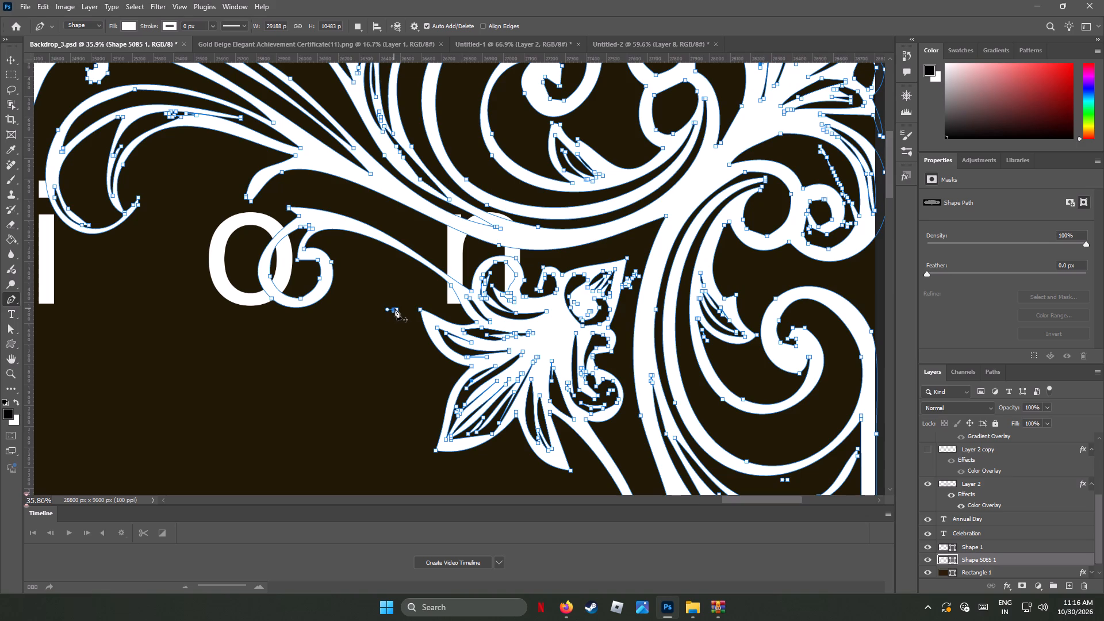
pyautogui.click(397, 310)
# Delete the short horizontal row of stray anchor points below the corner flower, beside its curved stem.
pyautogui.keyDown('alt'); pyautogui.scroll(-3, 406, 335); pyautogui.keyUp('alt')
pyautogui.keyDown('alt'); pyautogui.scroll(2, 406, 335); pyautogui.keyUp('alt')
pyautogui.keyDown('alt'); pyautogui.scroll(-4, 406, 335); pyautogui.keyUp('alt')
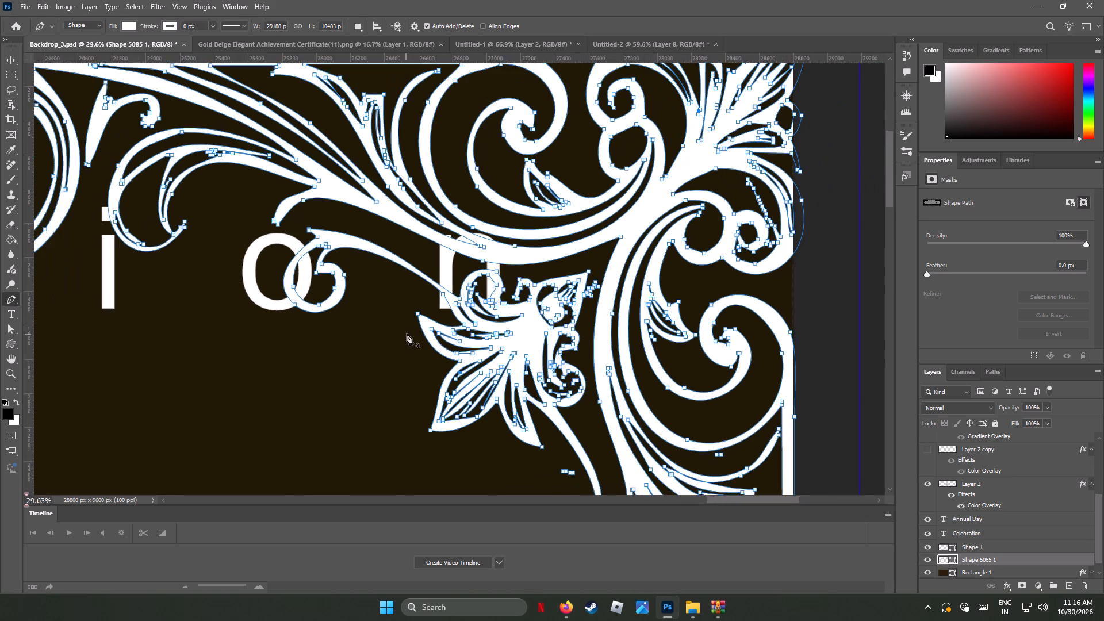
pyautogui.keyDown('alt'); pyautogui.scroll(-3, 407, 332); pyautogui.keyUp('alt')
pyautogui.scroll(-4, 500, 371)
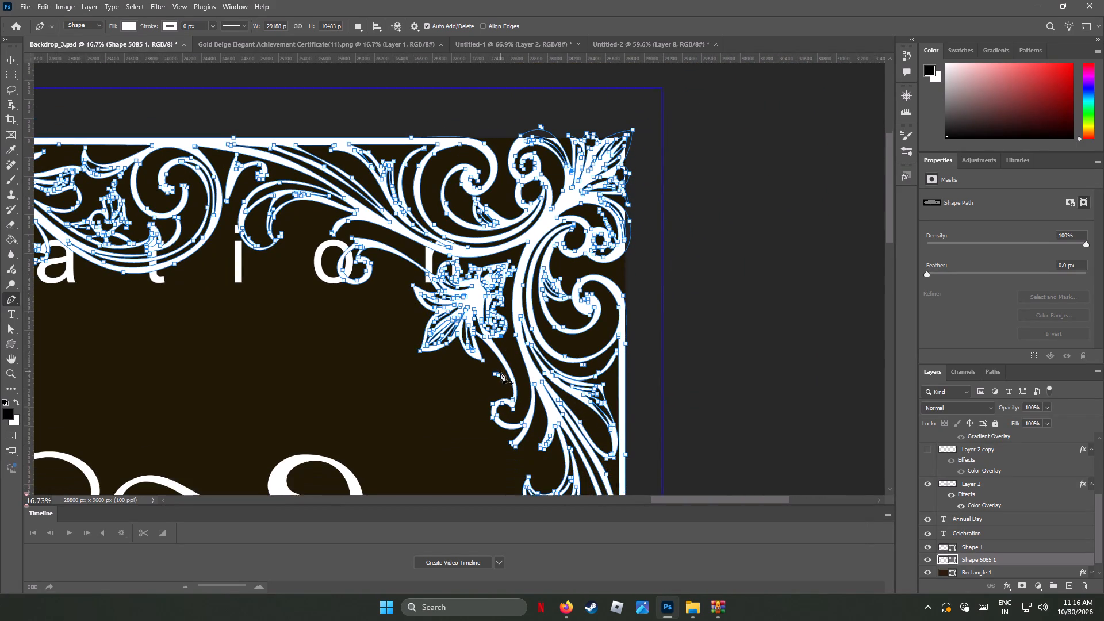
pyautogui.scroll(-3, 500, 371)
pyautogui.scroll(1, 502, 373)
pyautogui.scroll(-1, 502, 373)
pyautogui.scroll(1, 502, 373)
pyautogui.scroll(-7, 502, 373)
pyautogui.keyDown('alt'); pyautogui.scroll(3, 511, 301); pyautogui.keyUp('alt')
pyautogui.keyDown('alt'); pyautogui.scroll(-2, 510, 301); pyautogui.keyUp('alt')
pyautogui.keyDown('alt'); pyautogui.scroll(5, 510, 301); pyautogui.keyUp('alt')
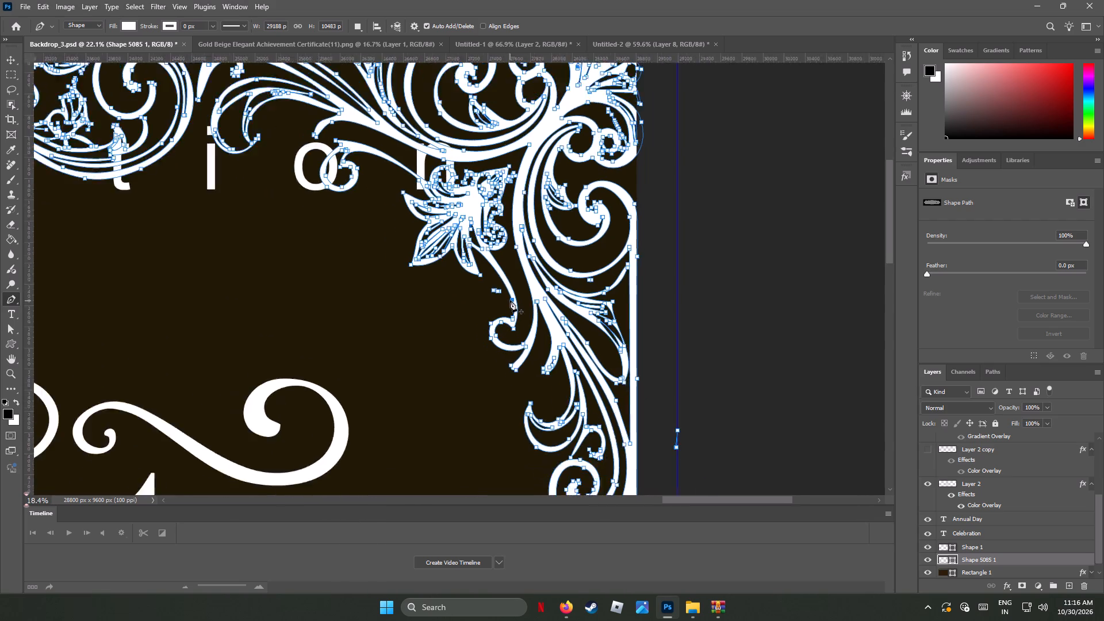
pyautogui.keyDown('alt'); pyautogui.scroll(2, 505, 296); pyautogui.keyUp('alt')
pyautogui.keyDown('alt'); pyautogui.scroll(-1, 505, 296); pyautogui.keyUp('alt')
pyautogui.keyDown('alt'); pyautogui.scroll(3, 505, 296); pyautogui.keyUp('alt')
pyautogui.keyDown('alt'); pyautogui.scroll(-1, 505, 296); pyautogui.keyUp('alt')
pyautogui.keyDown('alt'); pyautogui.scroll(5, 505, 296); pyautogui.keyUp('alt')
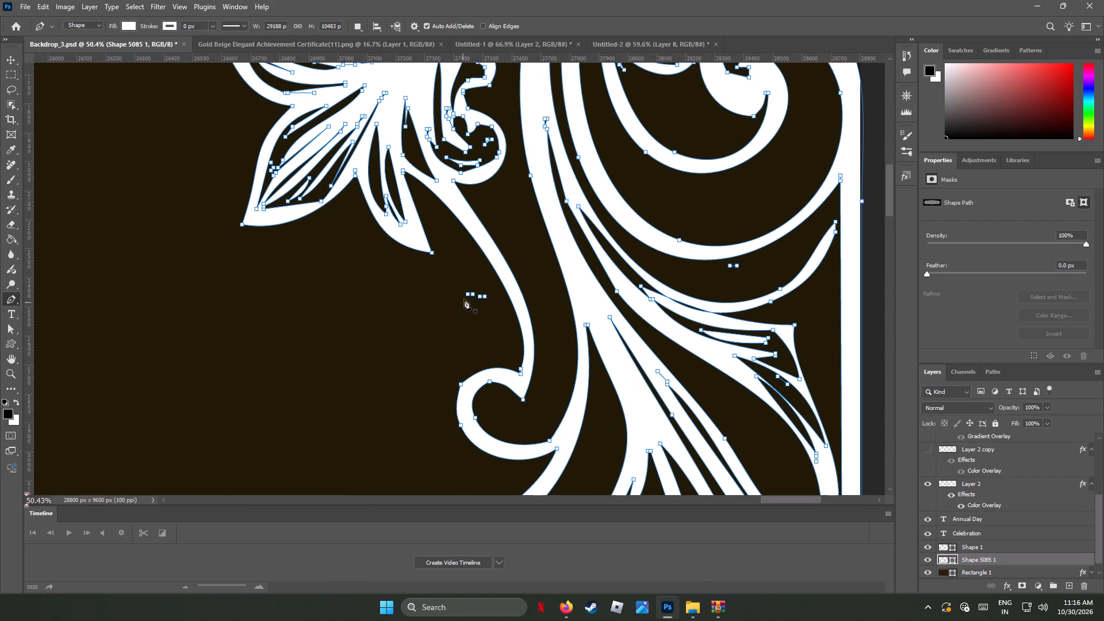
pyautogui.click(467, 294)
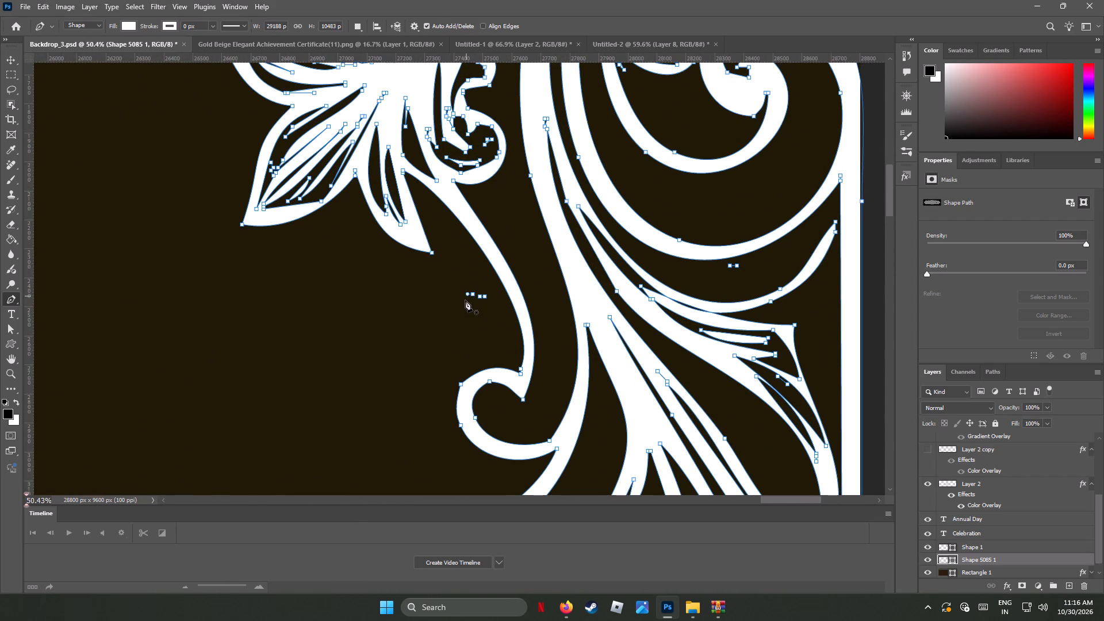
pyautogui.click(473, 294)
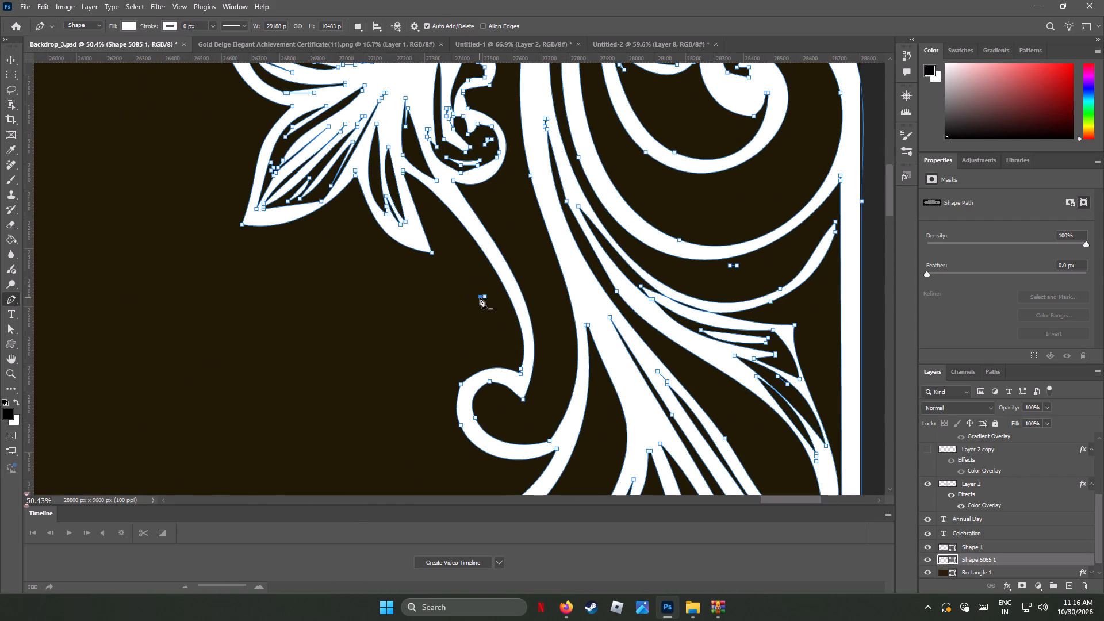
pyautogui.click(480, 297)
pyautogui.click(484, 295)
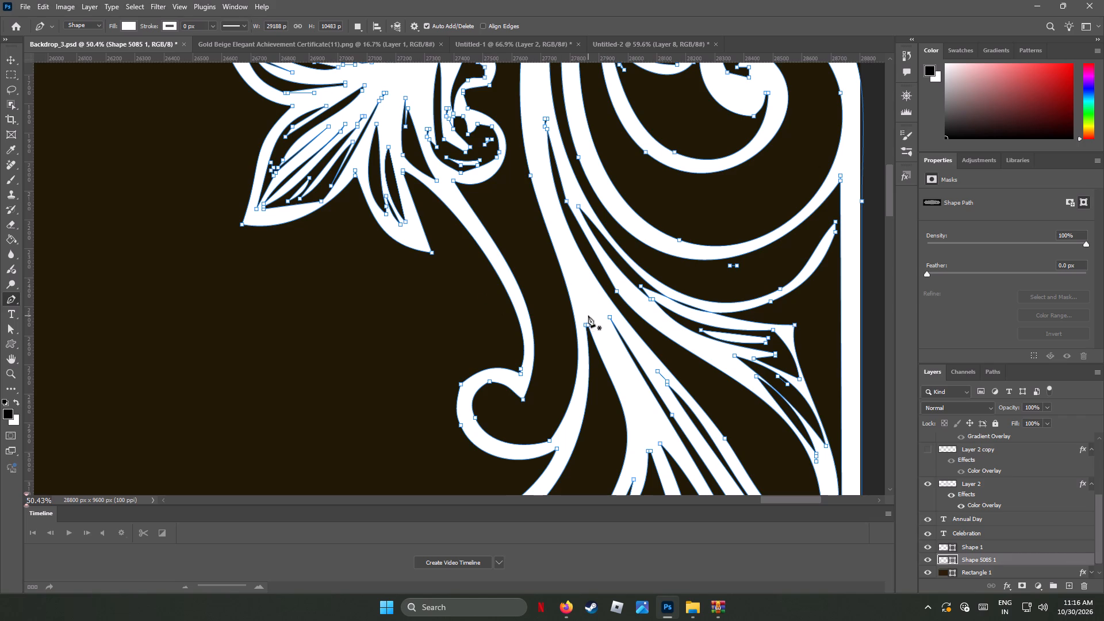
# Delete the pair of stray anchor points in the dark gap under the large scroll near the frame's right edge.
pyautogui.click(731, 266)
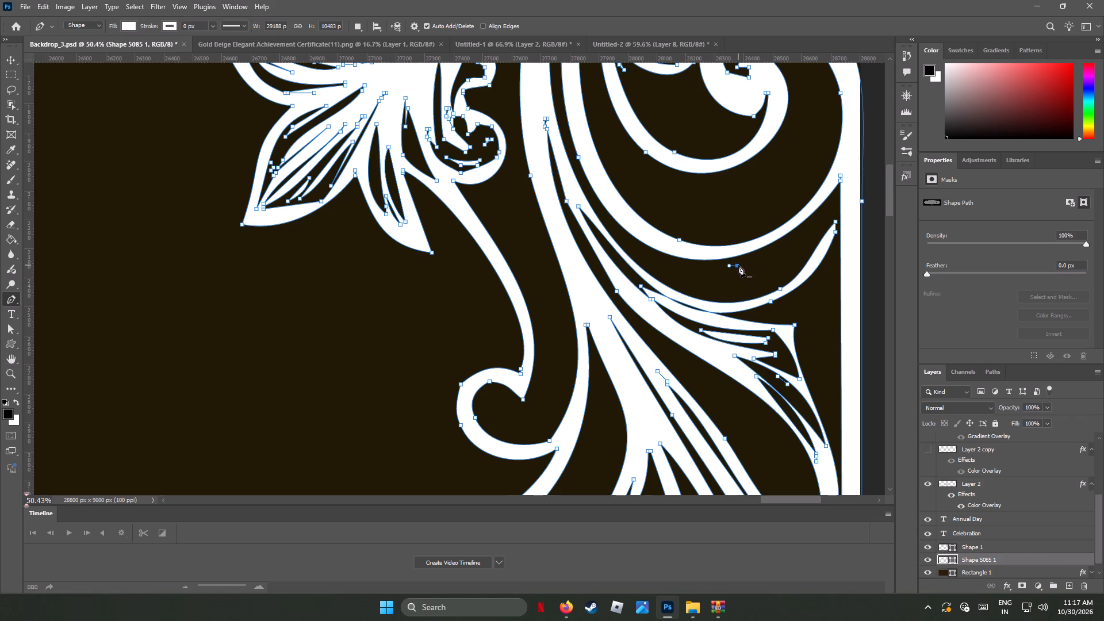
pyautogui.click(738, 265)
# Delete the small sliver of stray anchor points outside the canvas, beyond the upper part of the frame's right border.
pyautogui.scroll(-7, 735, 316)
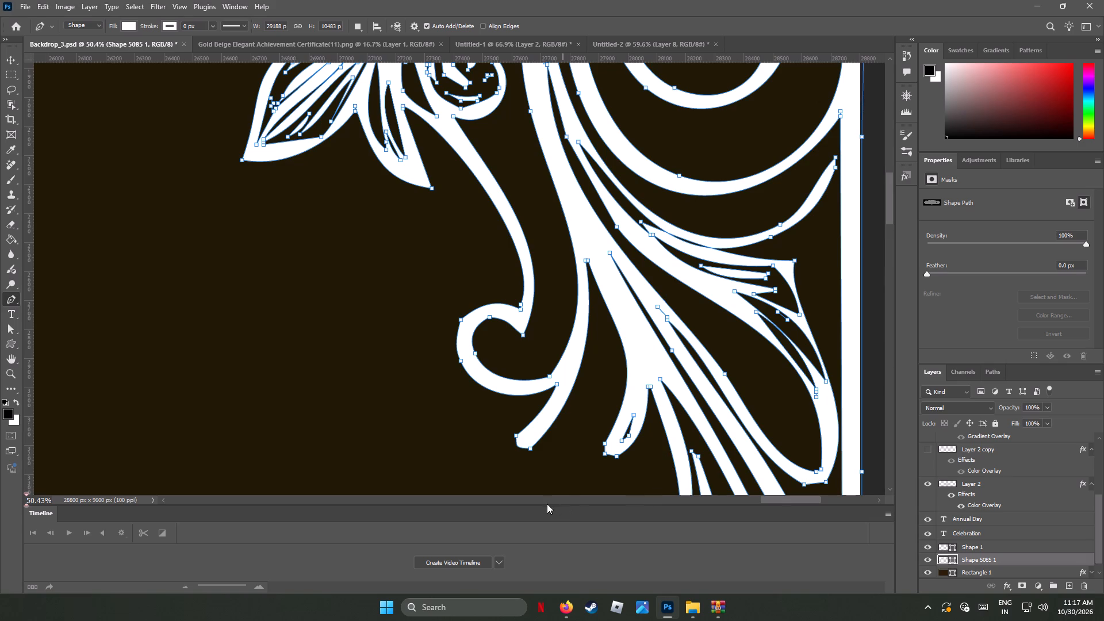
pyautogui.moveTo(780, 500); pyautogui.dragTo(792, 501)
pyautogui.scroll(-3, 766, 420)
pyautogui.scroll(1, 767, 418)
pyautogui.scroll(-6, 767, 417)
pyautogui.scroll(-5, 754, 282)
pyautogui.scroll(2, 754, 282)
pyautogui.scroll(-3, 754, 282)
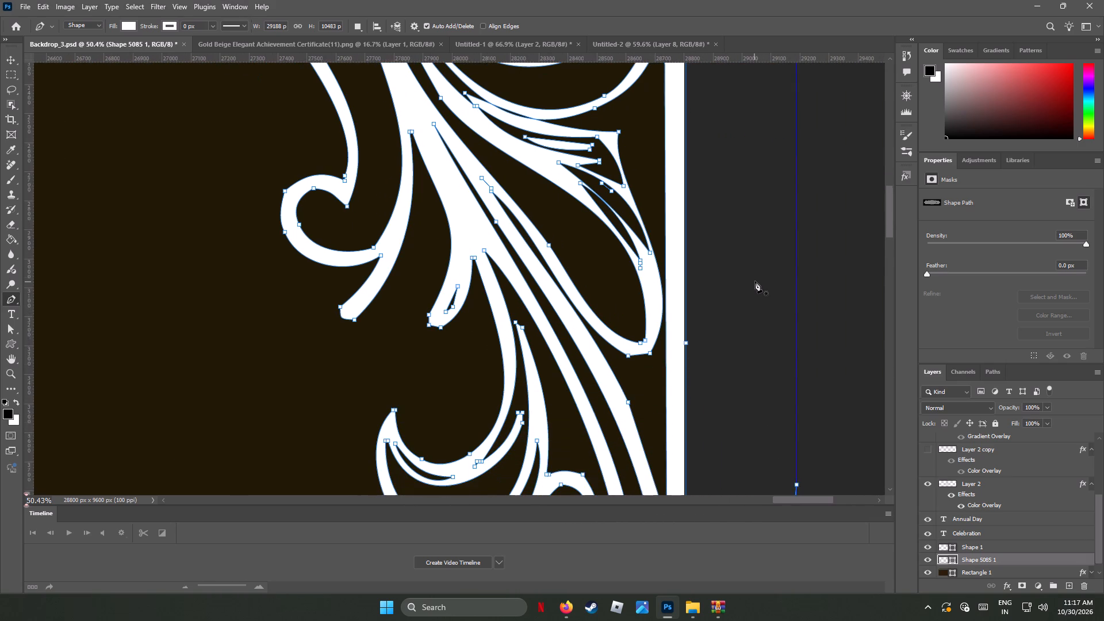
pyautogui.scroll(-4, 755, 280)
pyautogui.scroll(3, 755, 280)
pyautogui.scroll(-1, 755, 280)
pyautogui.scroll(1, 755, 280)
pyautogui.scroll(-13, 757, 278)
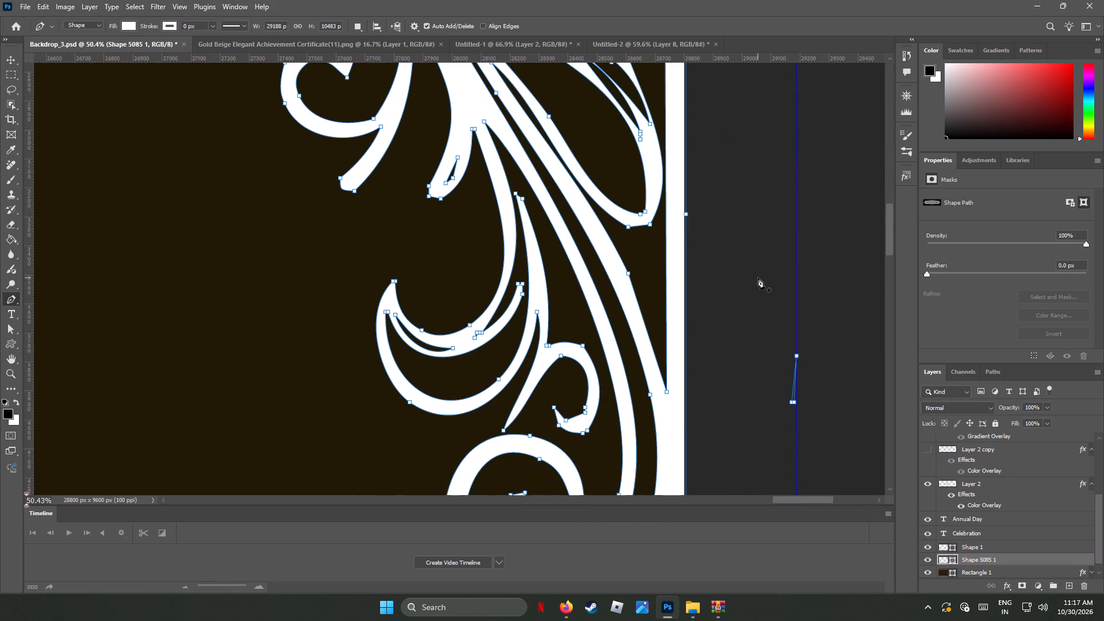
pyautogui.click(793, 402)
pyautogui.click(792, 402)
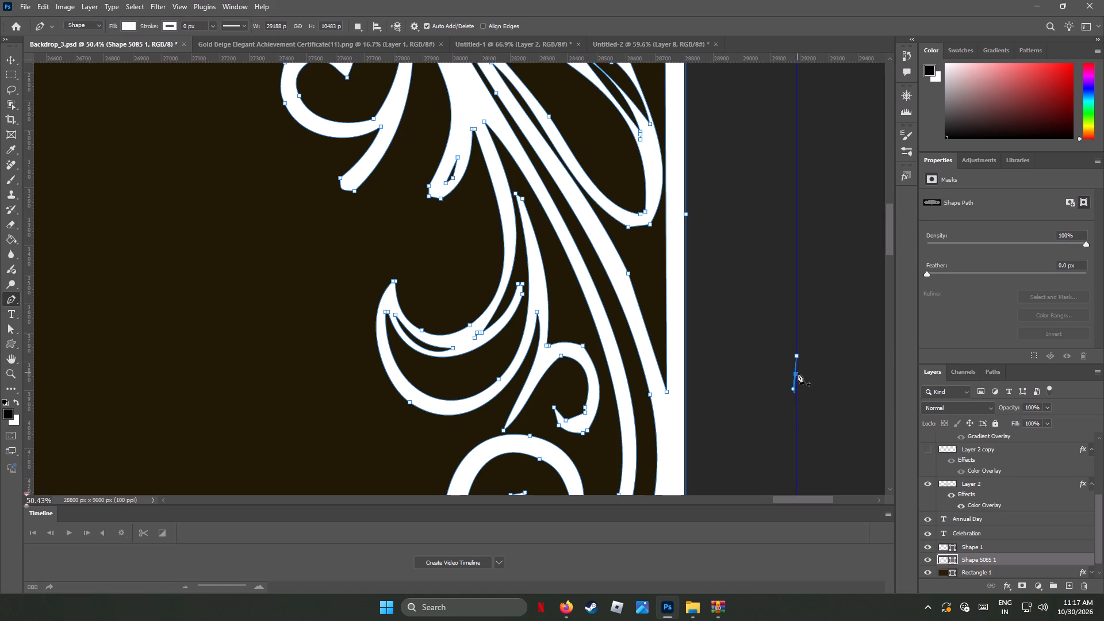
pyautogui.click(798, 356)
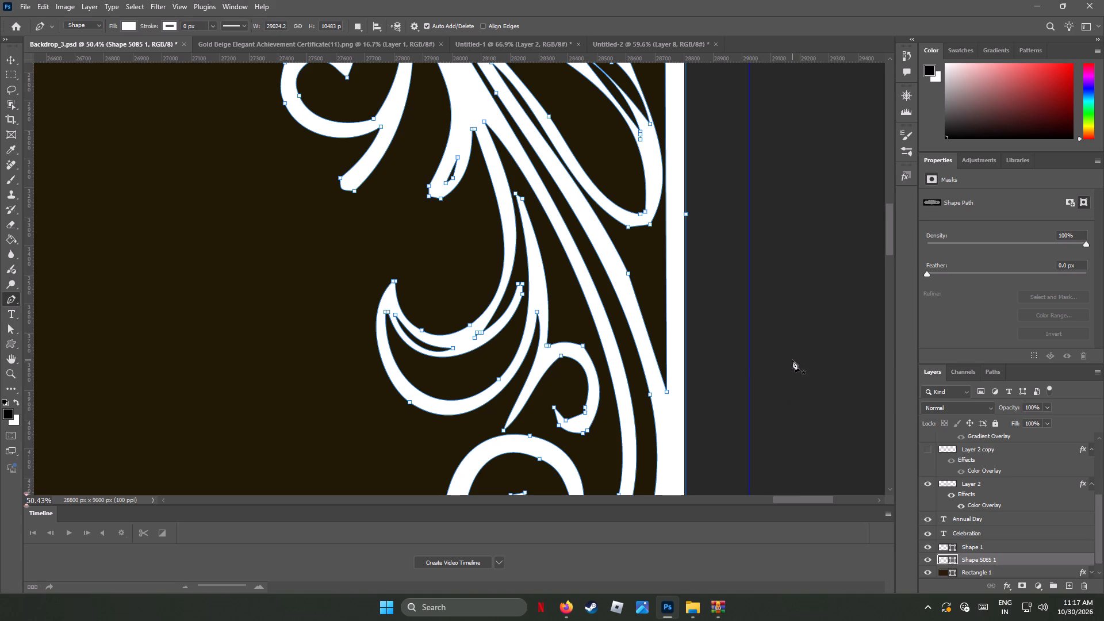
# Delete the two short slanted segments and the small triangle of stray anchor points in the dark gap below the right border's upper spiral.
pyautogui.scroll(-10, 792, 360)
pyautogui.scroll(2, 799, 351)
pyautogui.scroll(-17, 799, 351)
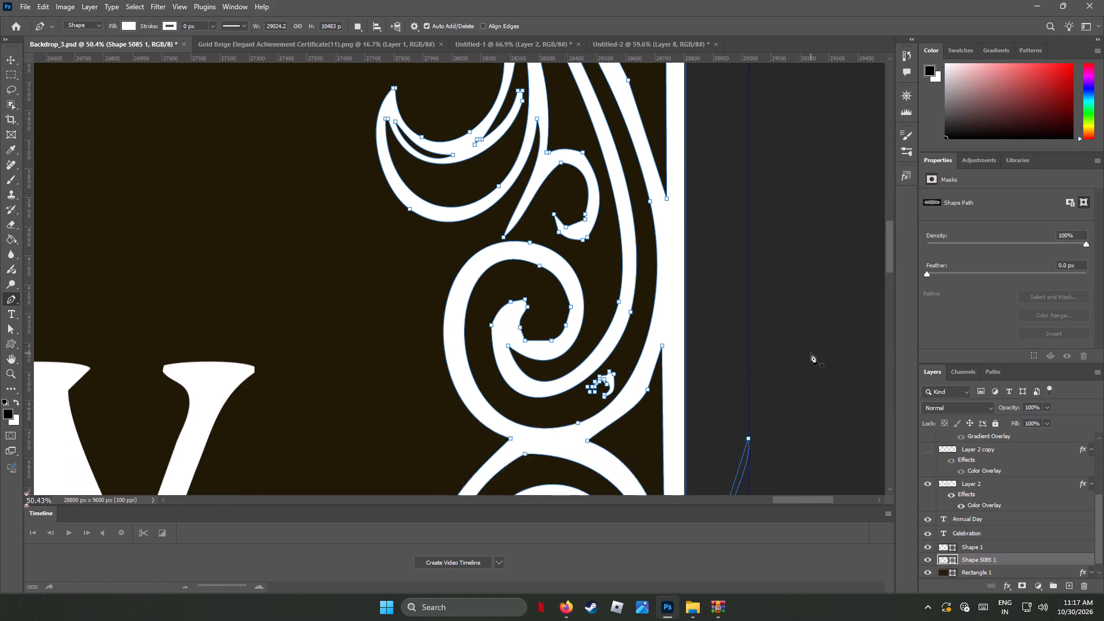
pyautogui.scroll(-12, 811, 353)
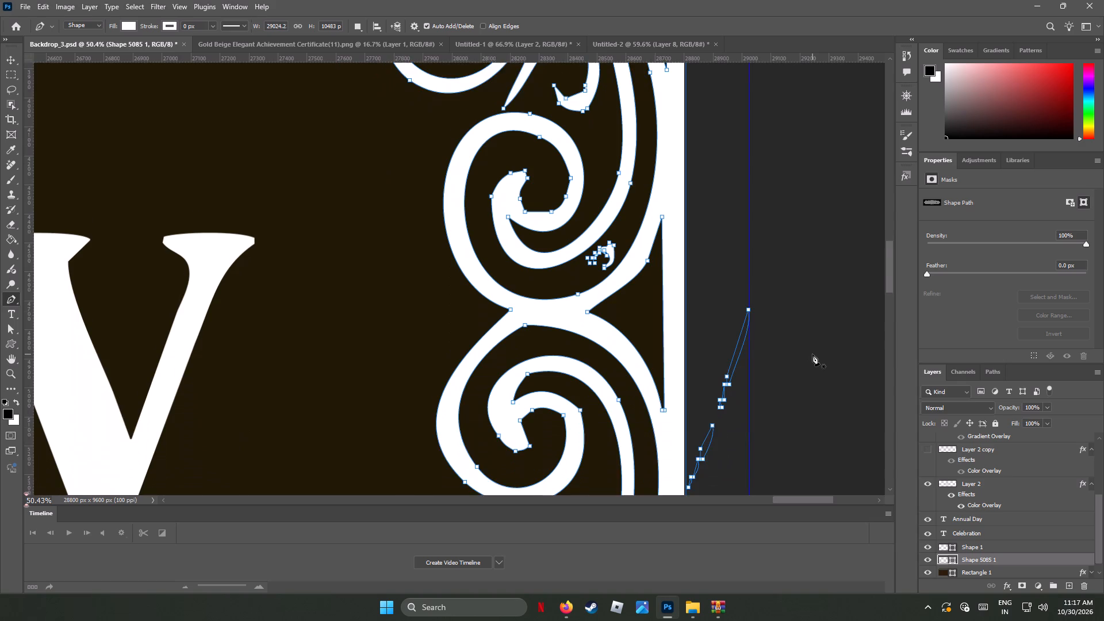
pyautogui.scroll(-2, 812, 354)
pyautogui.scroll(1, 812, 354)
pyautogui.scroll(-7, 812, 354)
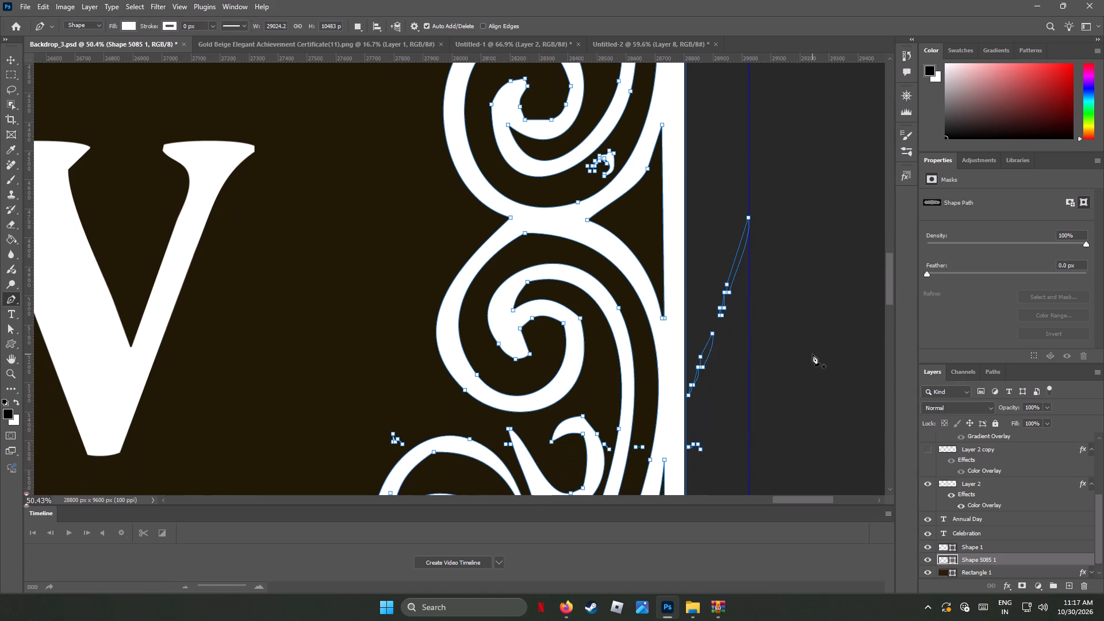
pyautogui.keyDown('alt'); pyautogui.scroll(-10, 812, 354); pyautogui.keyUp('alt')
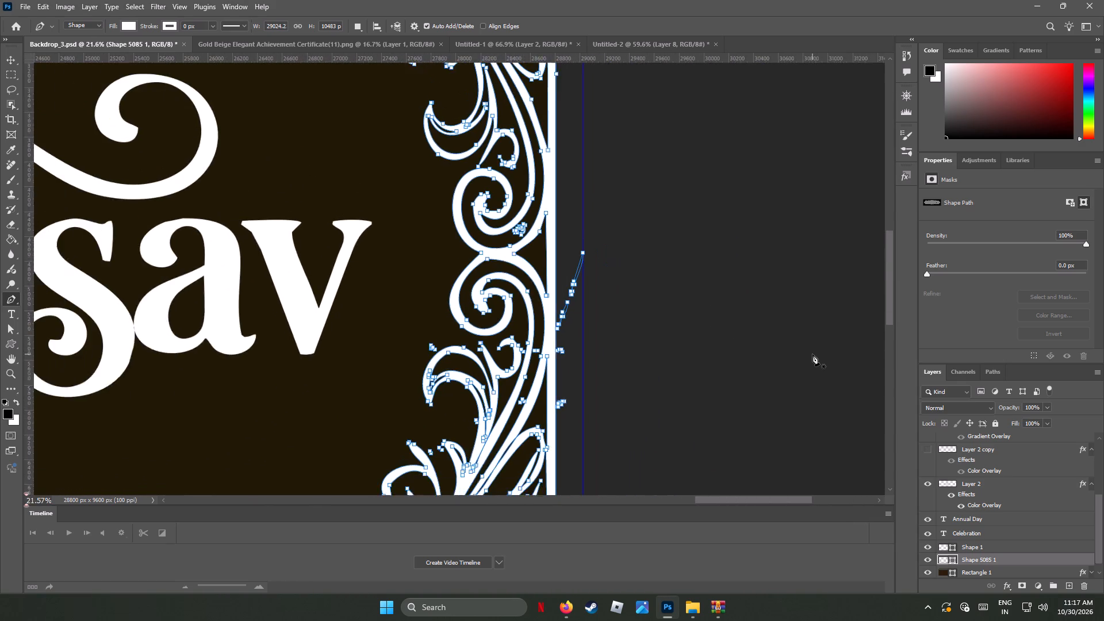
pyautogui.keyDown('alt'); pyautogui.scroll(-2, 812, 354); pyautogui.keyUp('alt')
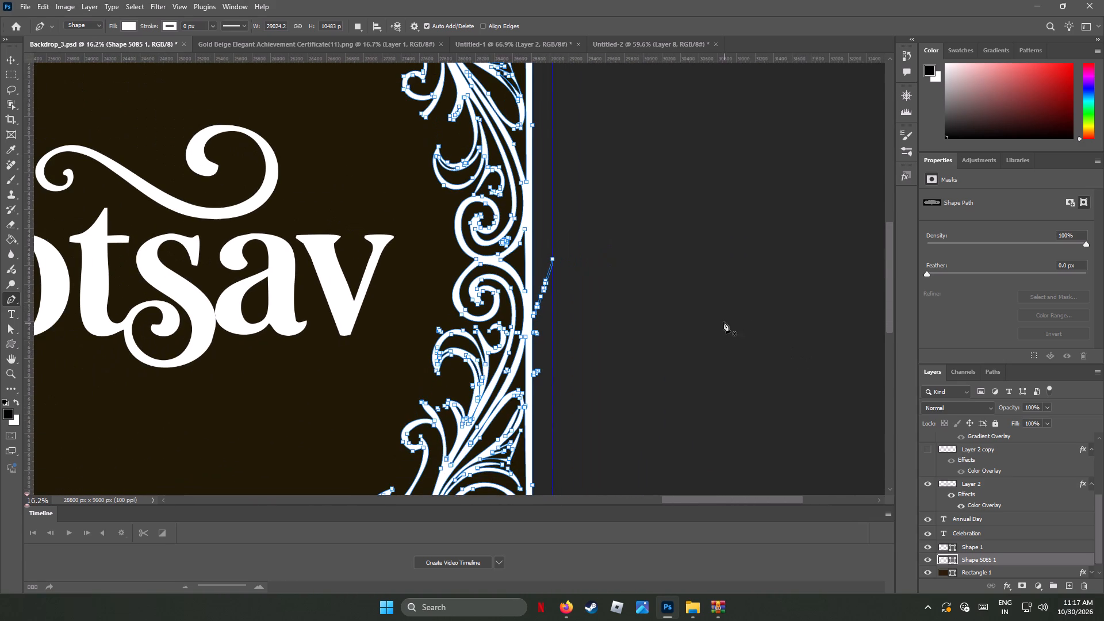
pyautogui.keyDown('alt'); pyautogui.scroll(8, 506, 252); pyautogui.keyUp('alt')
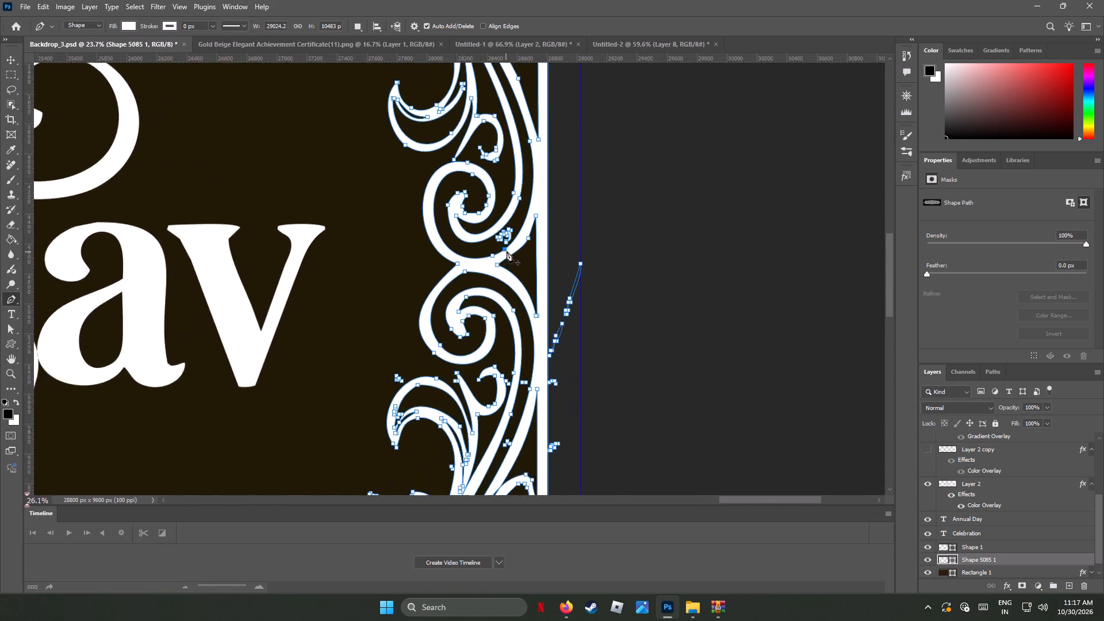
pyautogui.keyDown('alt'); pyautogui.scroll(16, 508, 238); pyautogui.keyUp('alt')
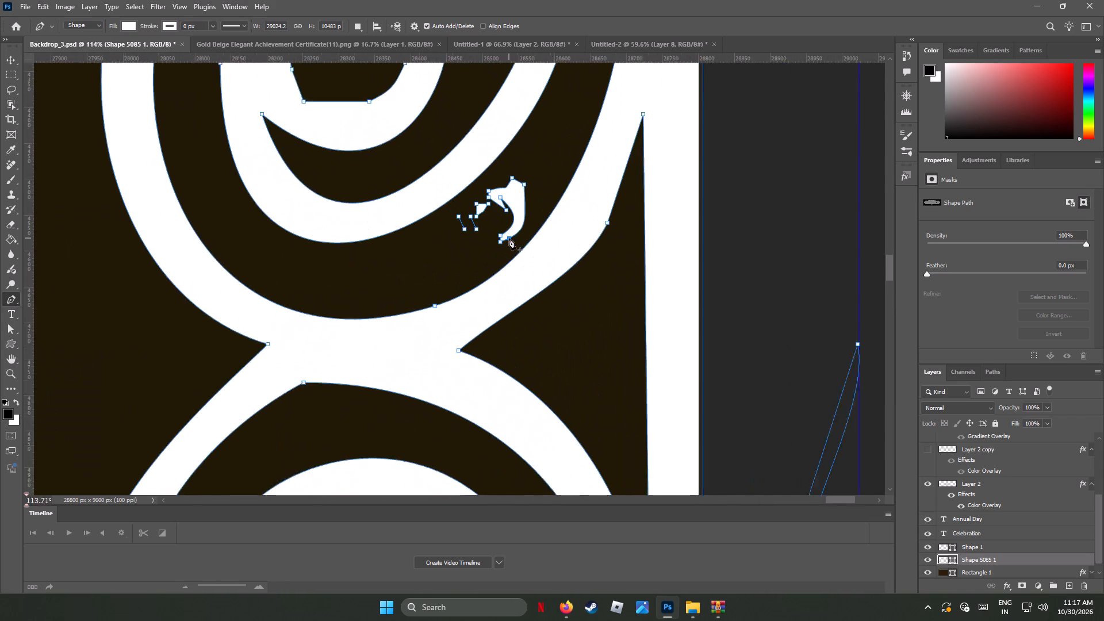
pyautogui.keyDown('alt'); pyautogui.scroll(4, 509, 238); pyautogui.keyUp('alt')
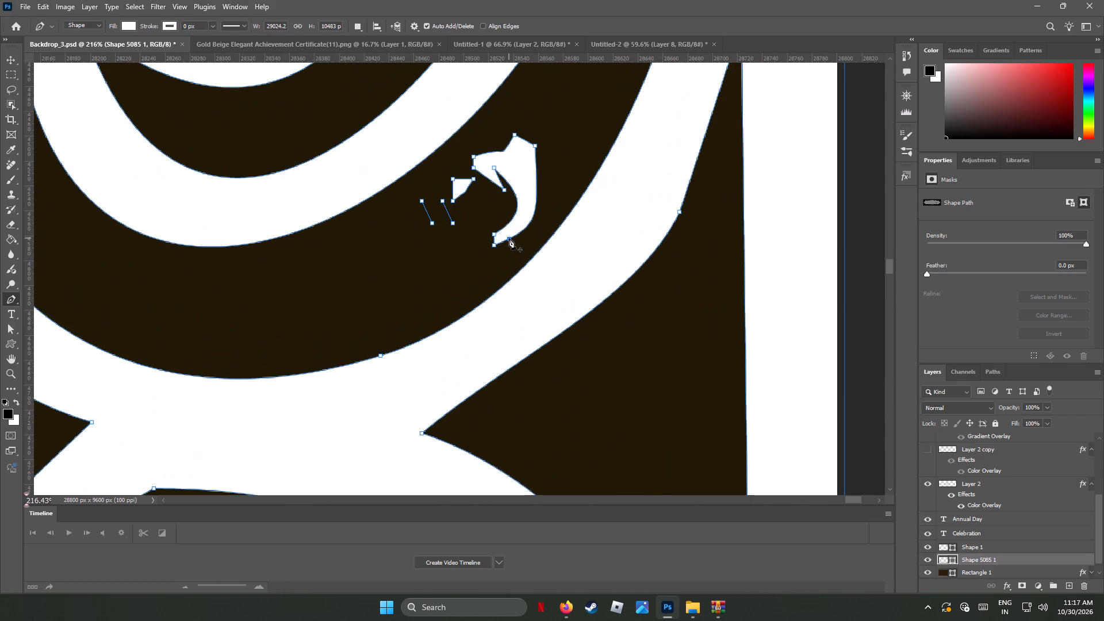
pyautogui.click(423, 201)
pyautogui.click(434, 223)
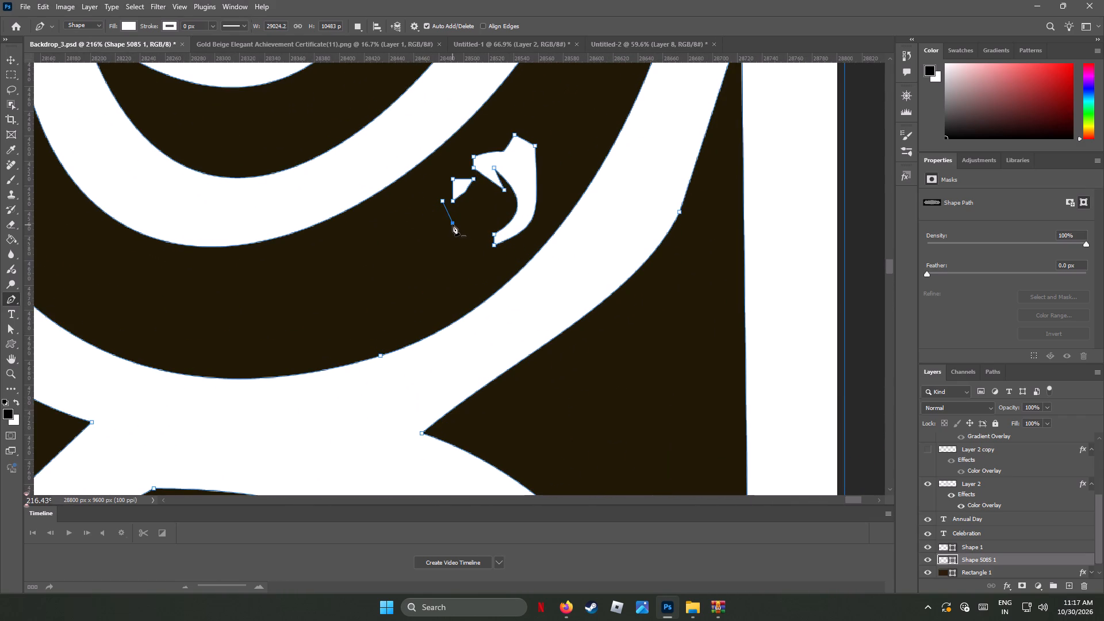
pyautogui.click(453, 224)
pyautogui.click(443, 199)
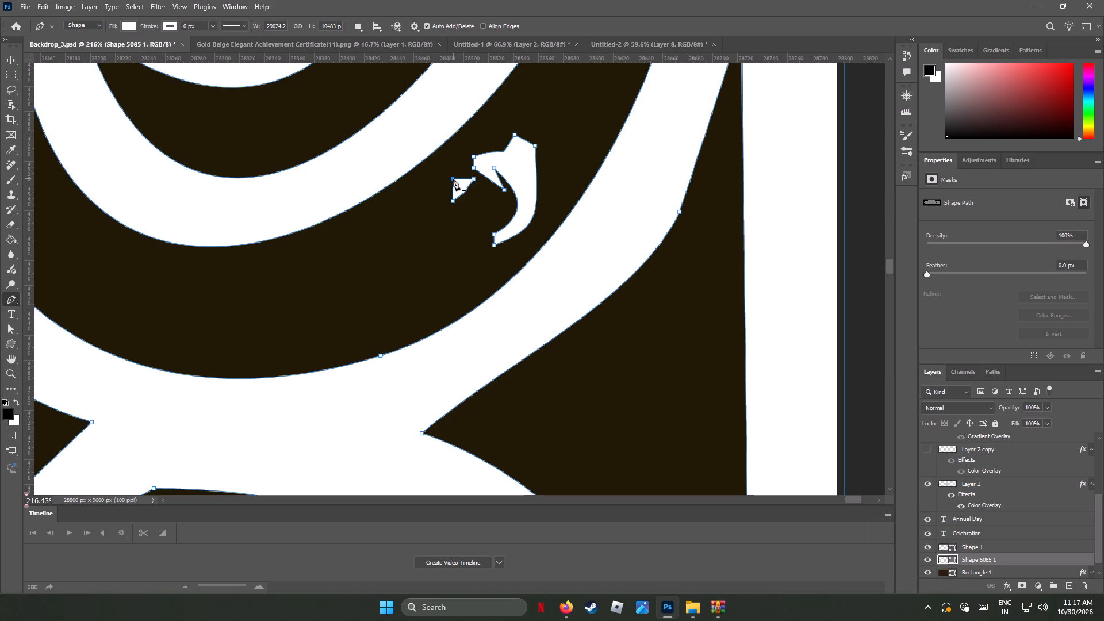
pyautogui.click(453, 179)
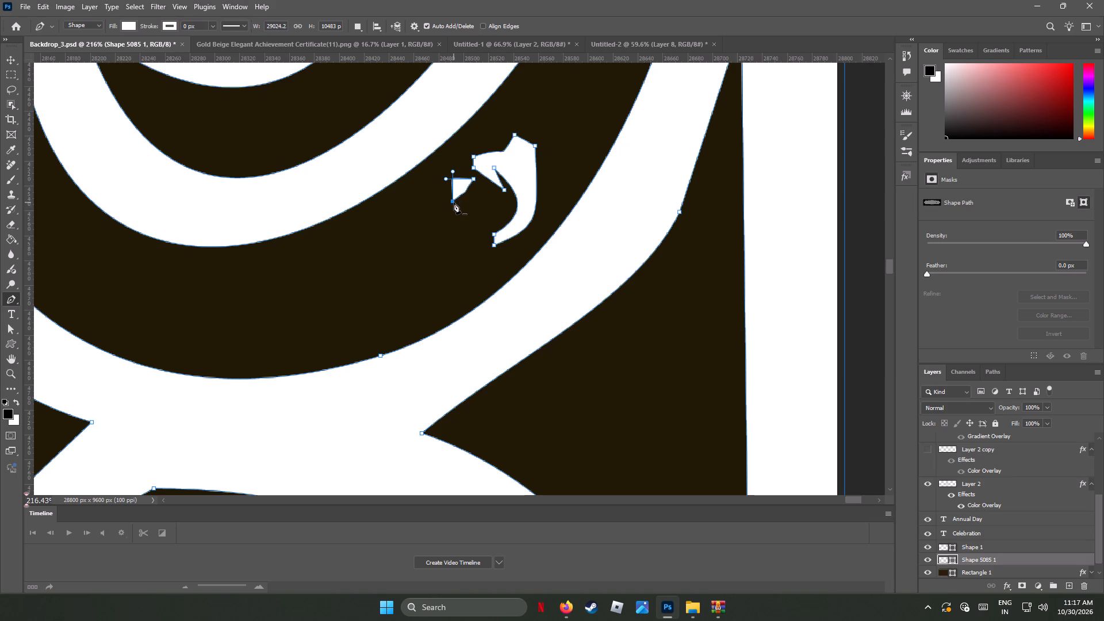
pyautogui.click(454, 202)
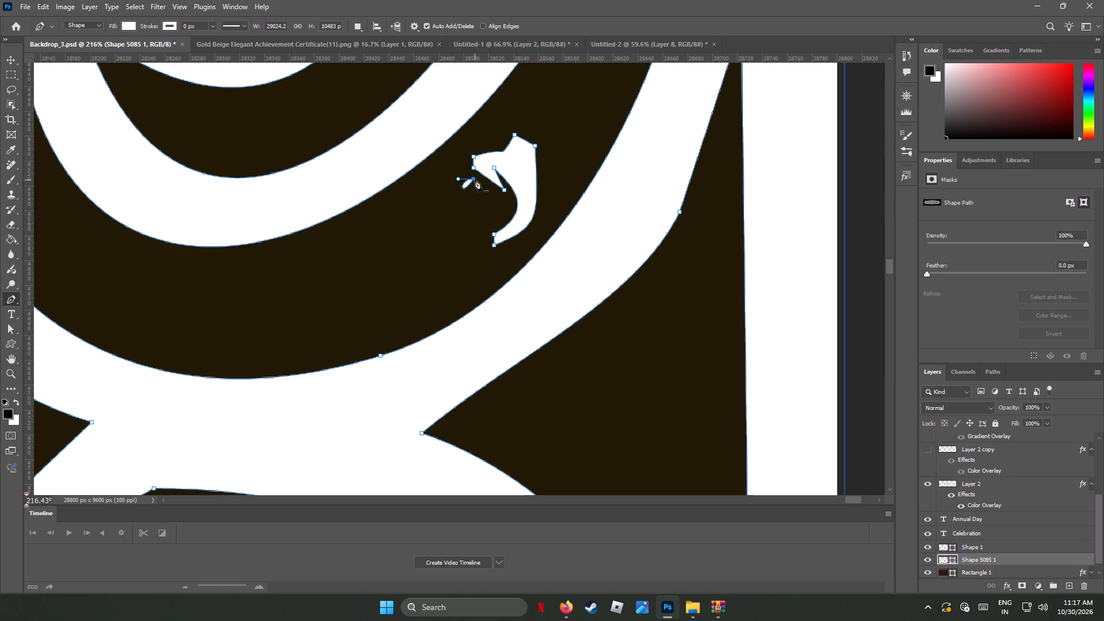
pyautogui.click(471, 179)
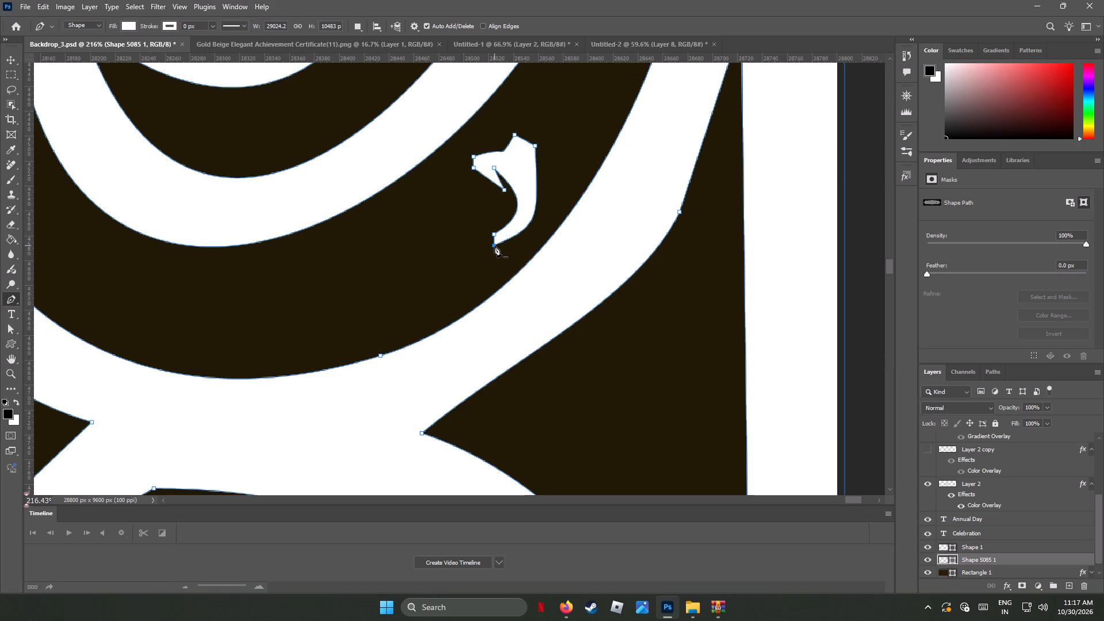
# Delete all anchor points of the small curved white fragment in the same dark gap below the upper spiral.
pyautogui.click(494, 246)
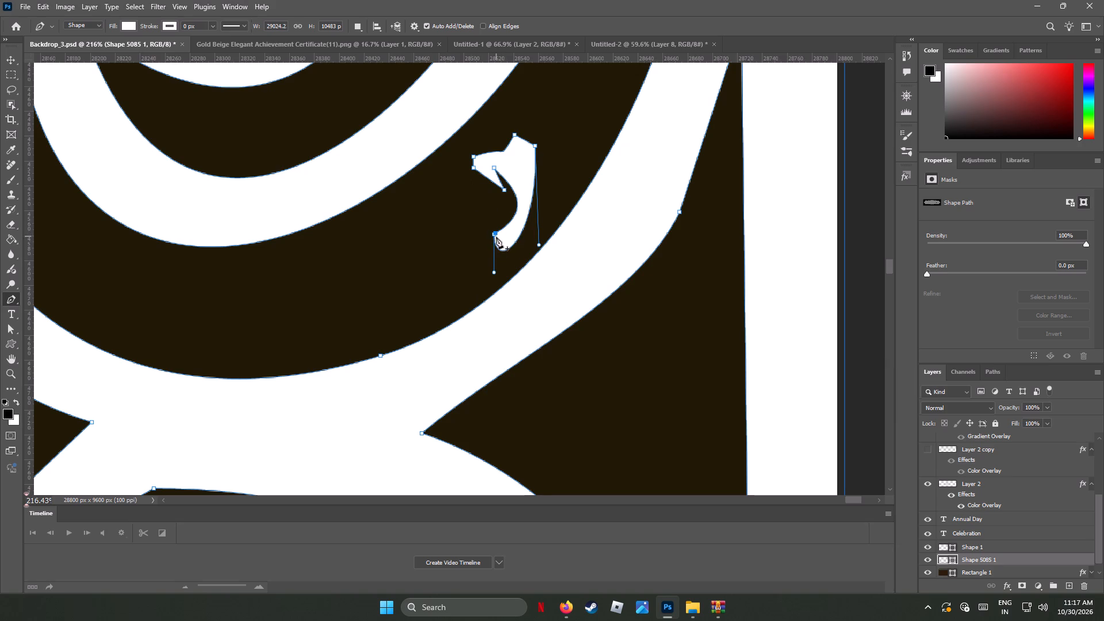
pyautogui.click(495, 232)
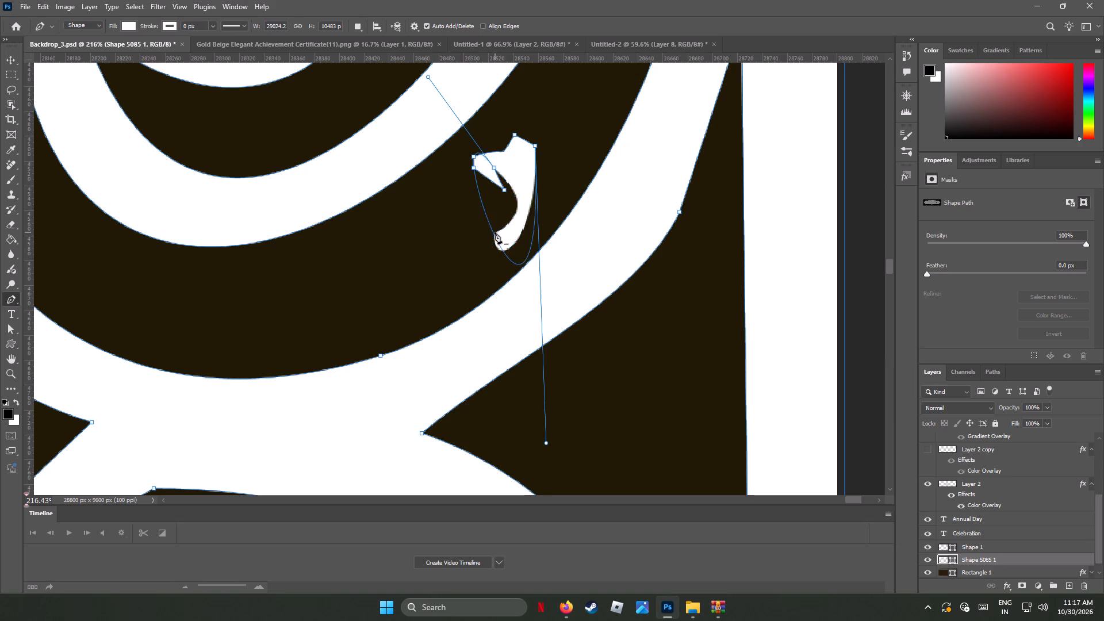
pyautogui.click(534, 145)
pyautogui.click(515, 135)
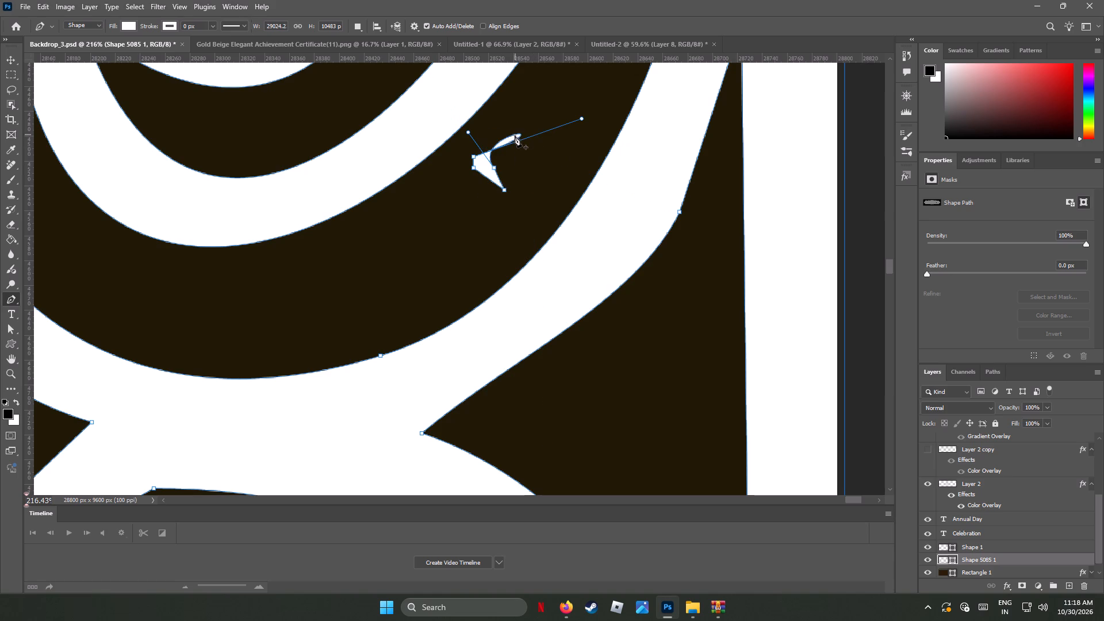
pyautogui.click(495, 166)
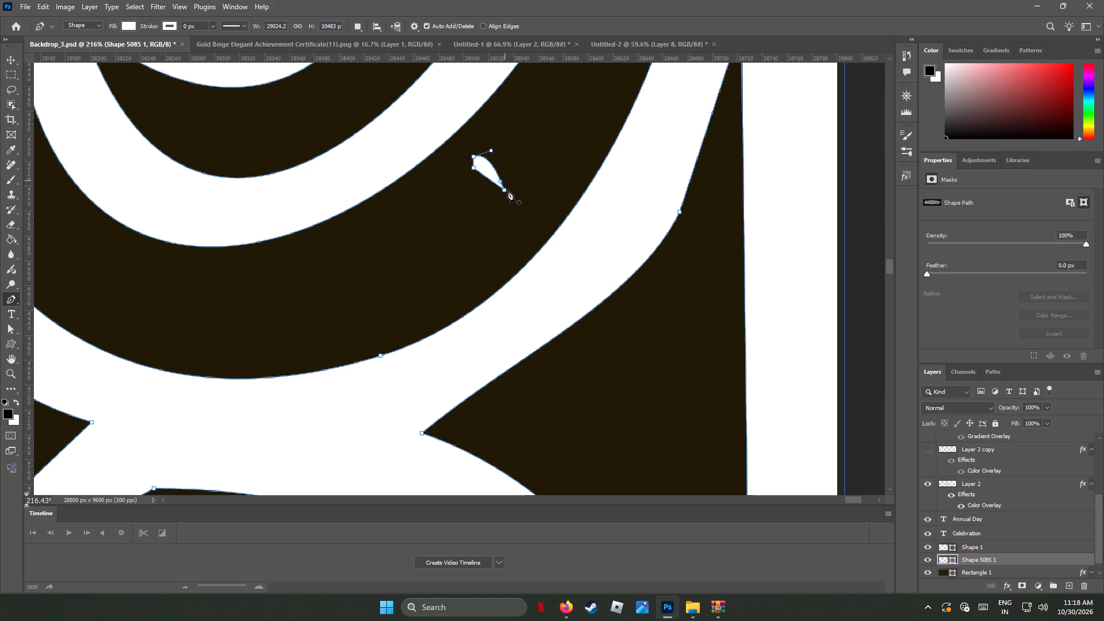
pyautogui.click(503, 190)
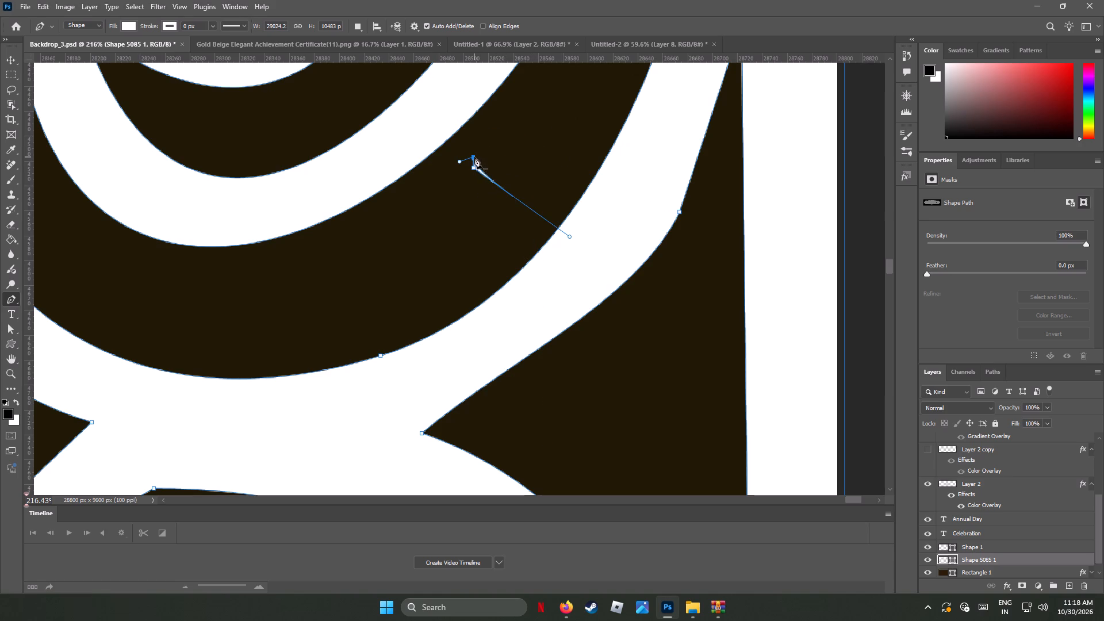
pyautogui.click(474, 157)
pyautogui.click(474, 167)
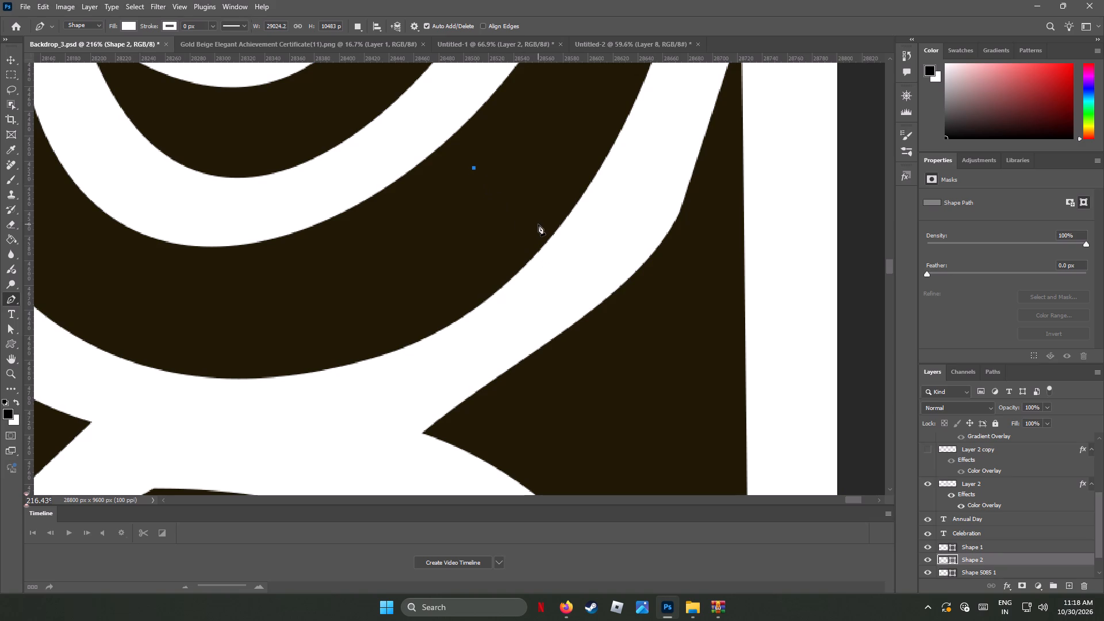
pyautogui.hotkey('ctrl', 'z')
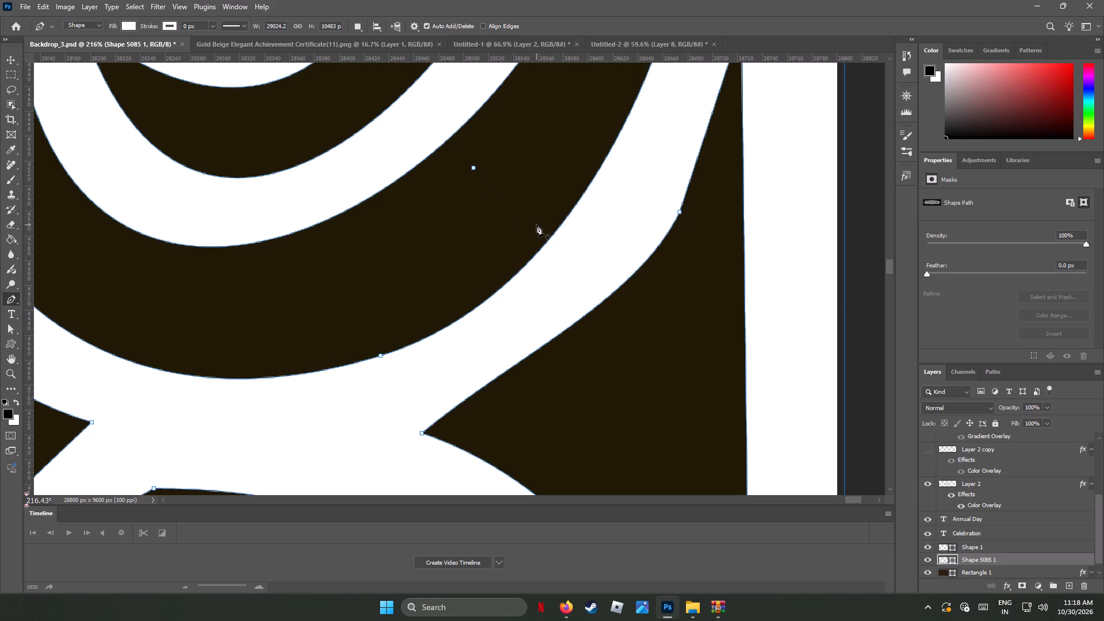
pyautogui.click(472, 169)
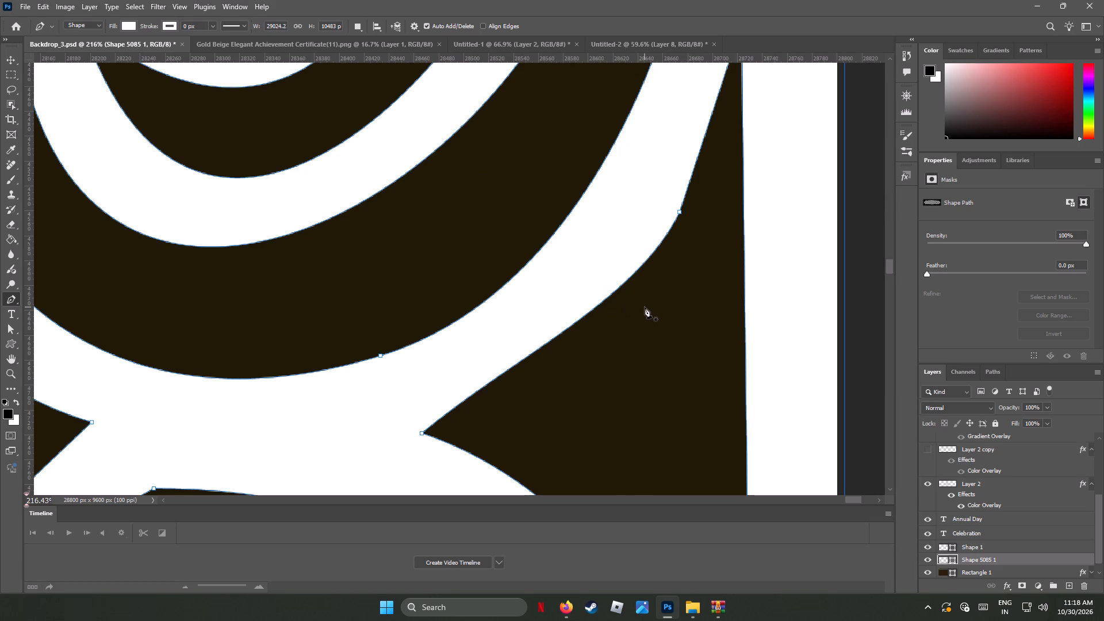
# Delete the tall pointed sliver of stray anchor points outside the canvas, beyond the junction of the right border's two spirals.
pyautogui.keyDown('alt'); pyautogui.scroll(-3, 645, 307); pyautogui.keyUp('alt')
pyautogui.keyDown('alt'); pyautogui.scroll(2, 645, 307); pyautogui.keyUp('alt')
pyautogui.keyDown('alt'); pyautogui.scroll(-13, 645, 307); pyautogui.keyUp('alt')
pyautogui.keyDown('alt'); pyautogui.scroll(1, 645, 307); pyautogui.keyUp('alt')
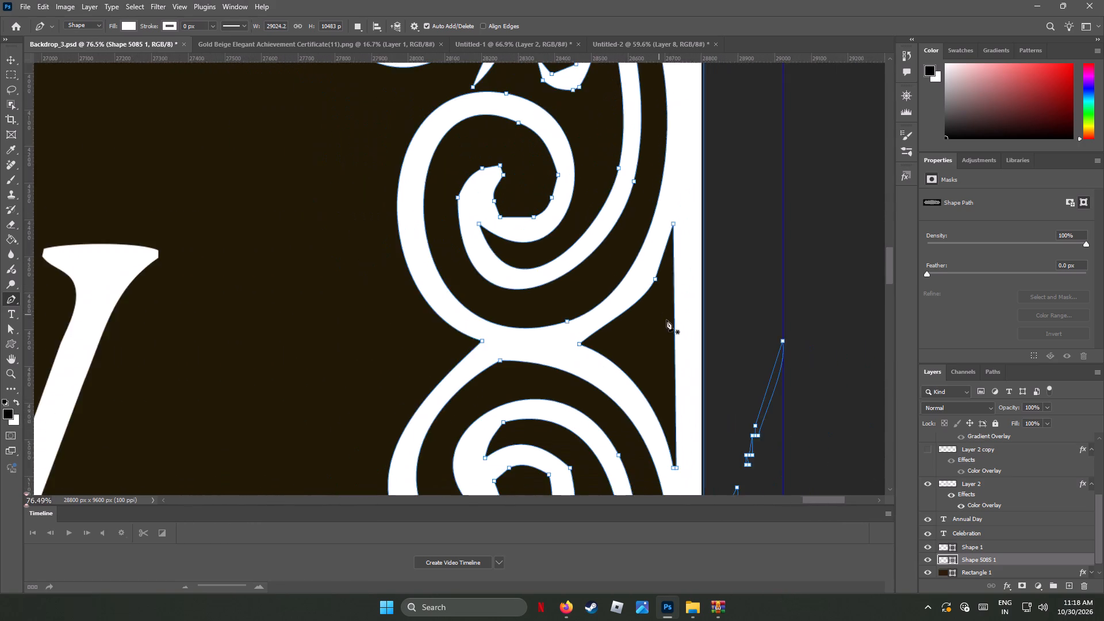
pyautogui.keyDown('alt'); pyautogui.scroll(-2, 668, 320); pyautogui.keyUp('alt')
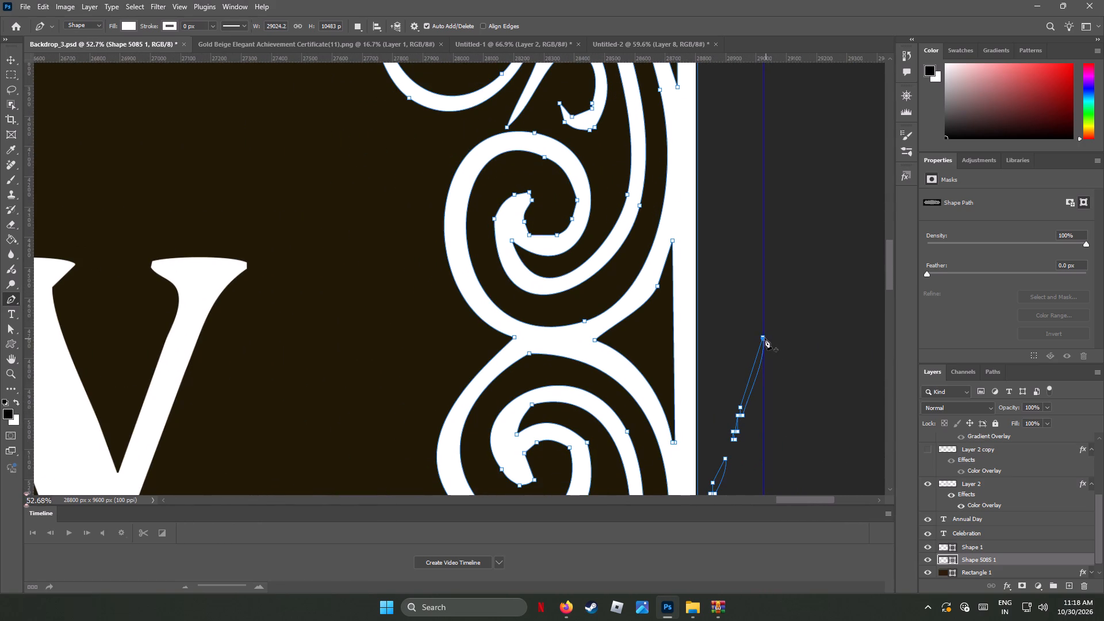
pyautogui.click(764, 338)
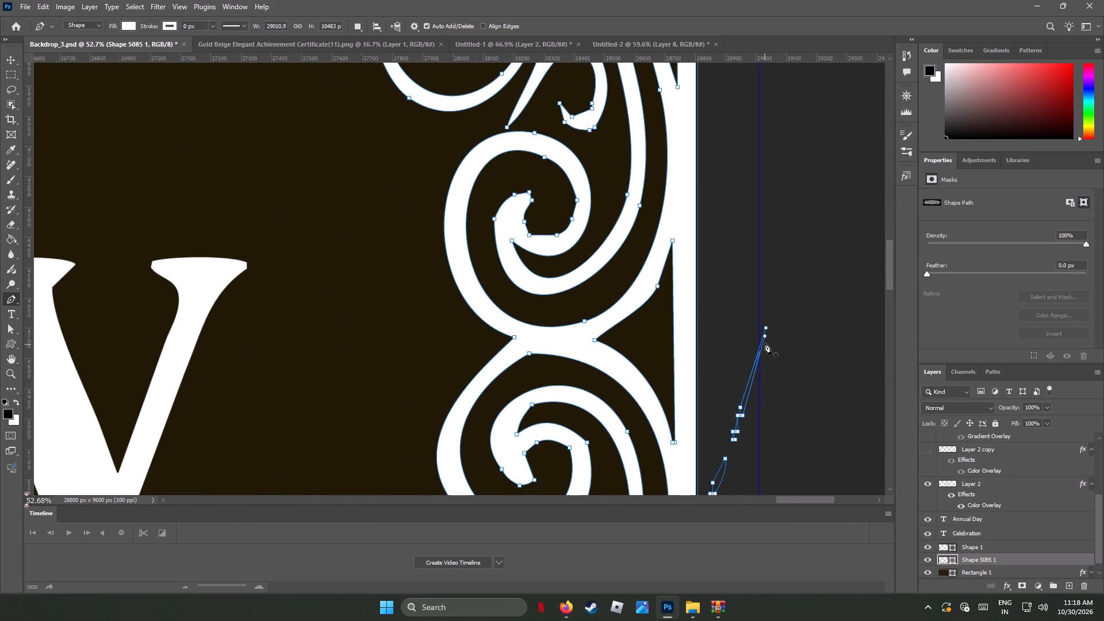
pyautogui.click(741, 416)
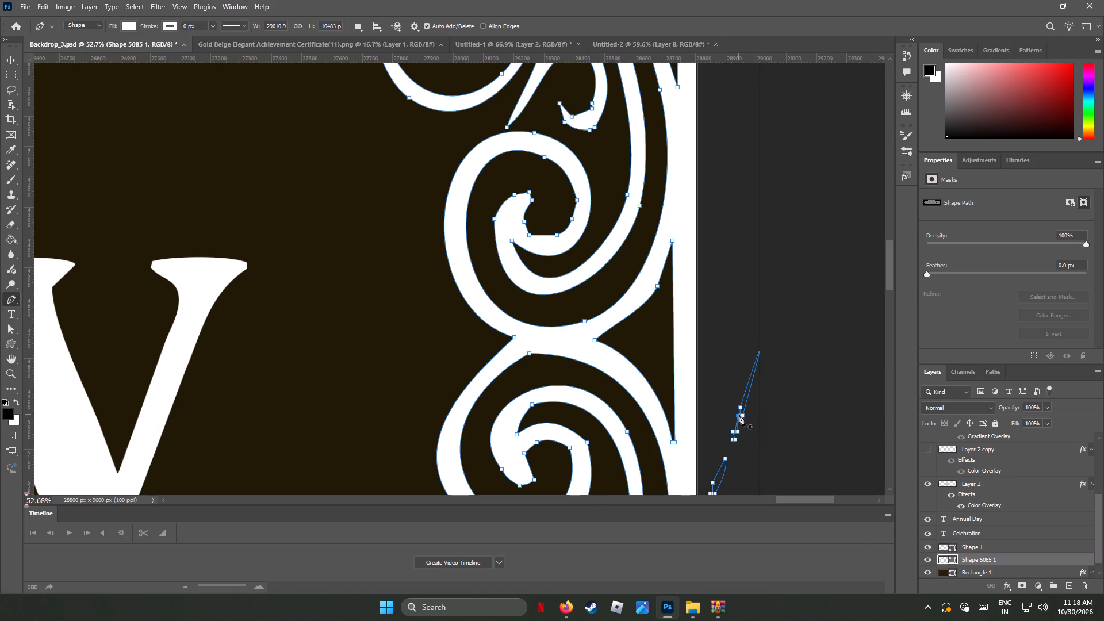
pyautogui.click(739, 415)
pyautogui.hotkey('ctrl', 'z')
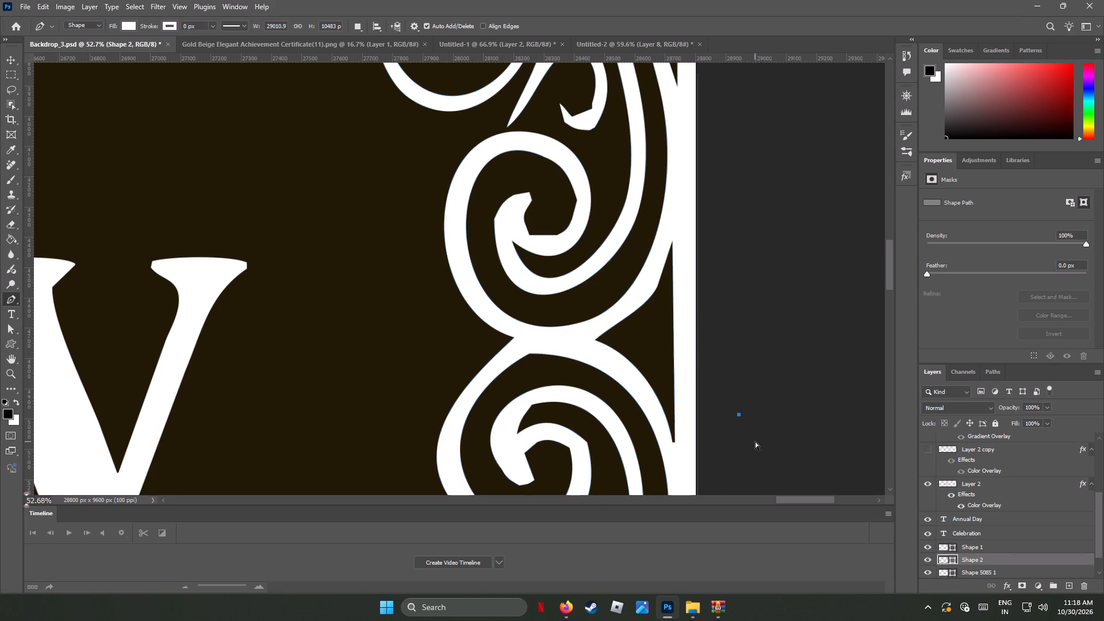
pyautogui.click(740, 408)
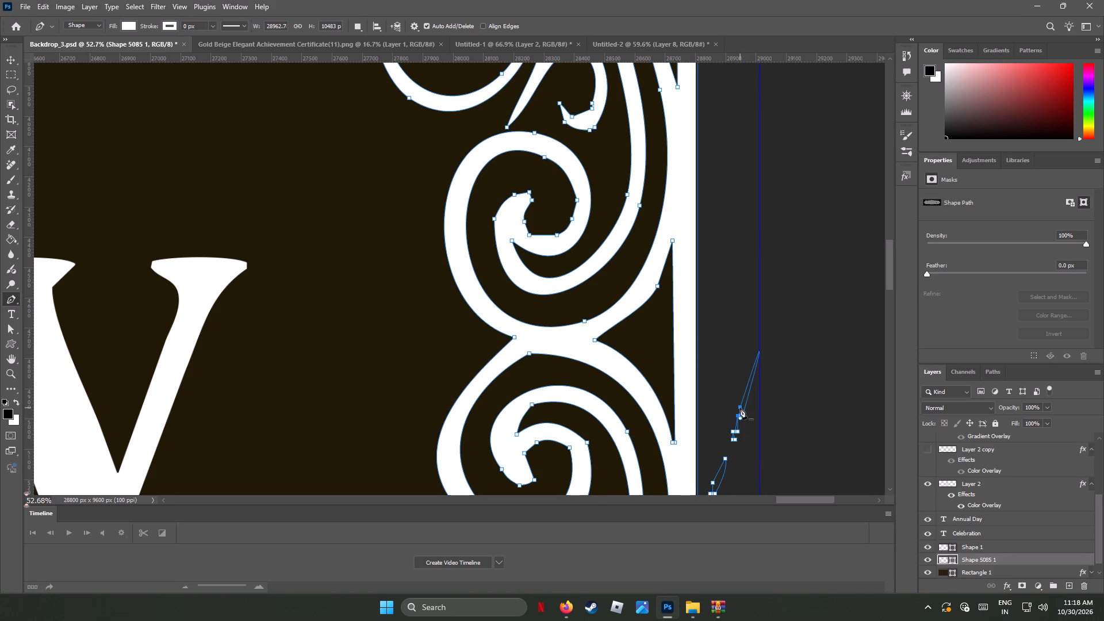
pyautogui.click(743, 418)
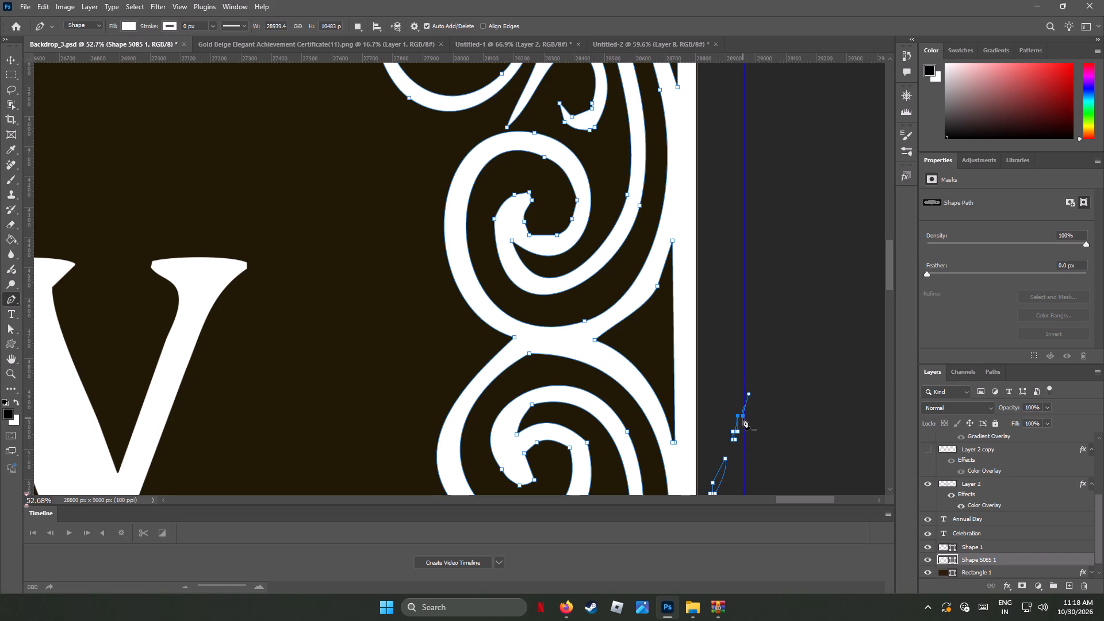
pyautogui.click(738, 416)
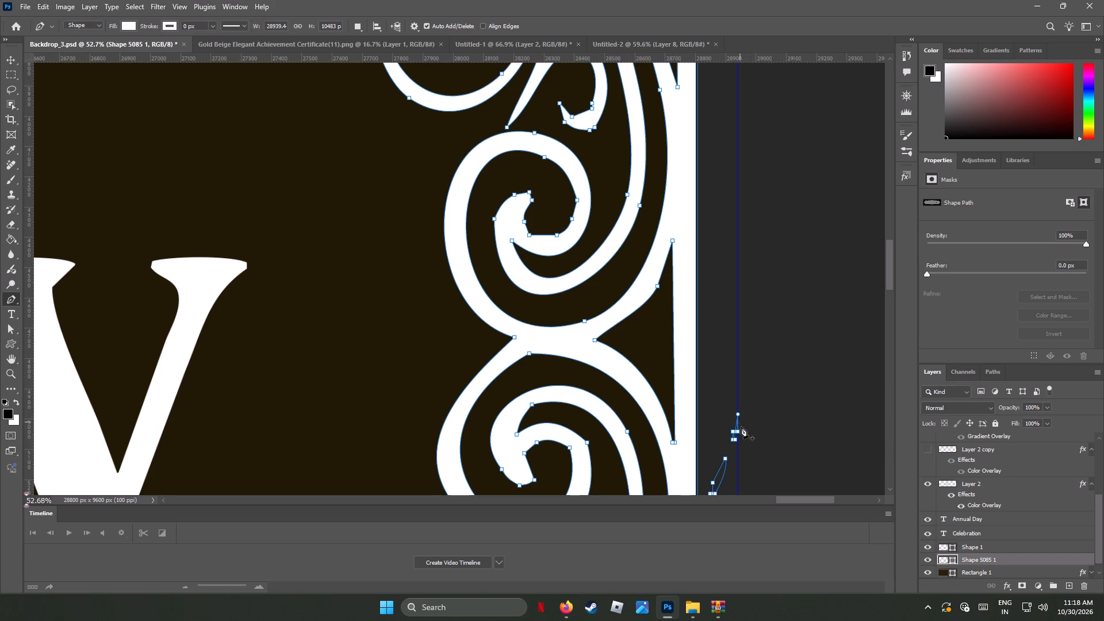
# Delete the small cluster of stray anchor points outside the canvas, just below where the tall sliver was.
pyautogui.click(739, 431)
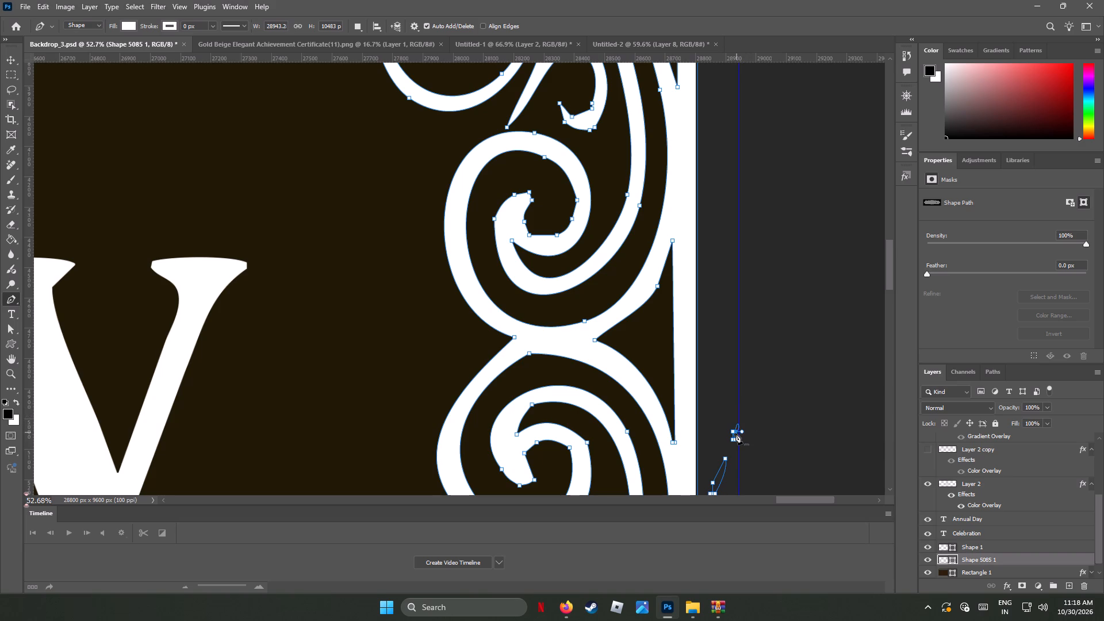
pyautogui.click(734, 433)
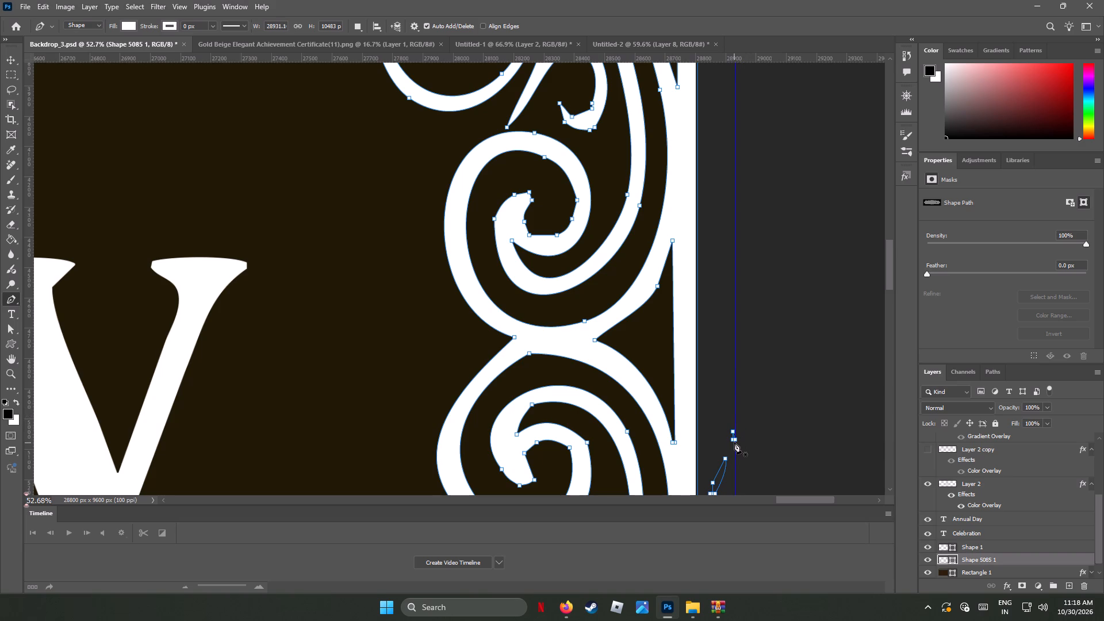
pyautogui.click(731, 439)
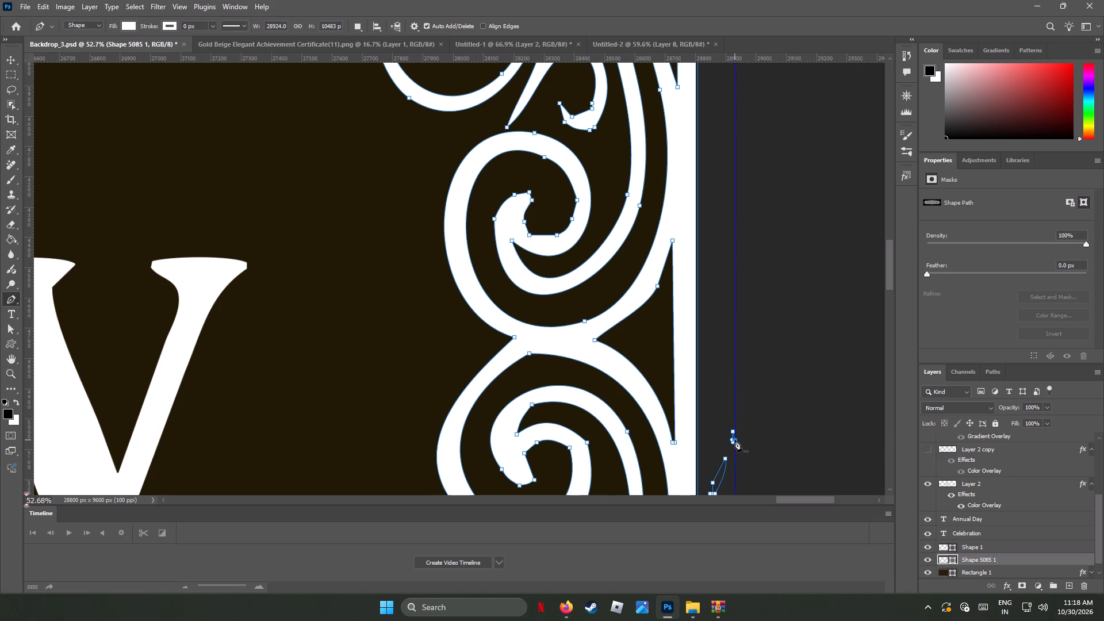
pyautogui.click(735, 440)
pyautogui.click(734, 433)
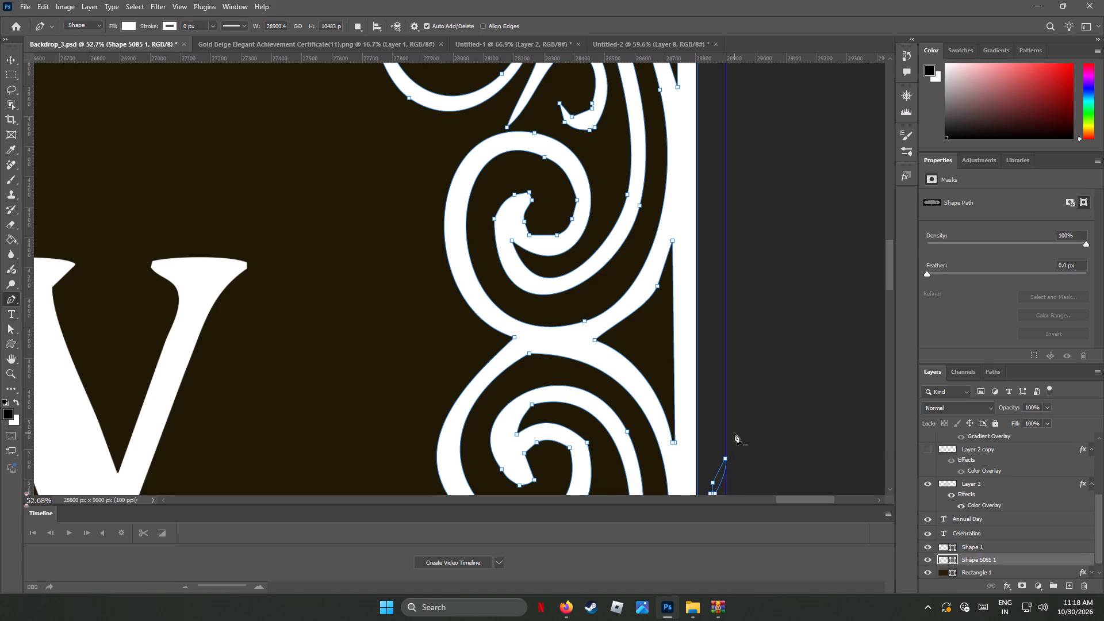
# Delete the slanted sliver of stray anchor points outside the canvas, beside the right border's lower spiral.
pyautogui.scroll(-15, 770, 438)
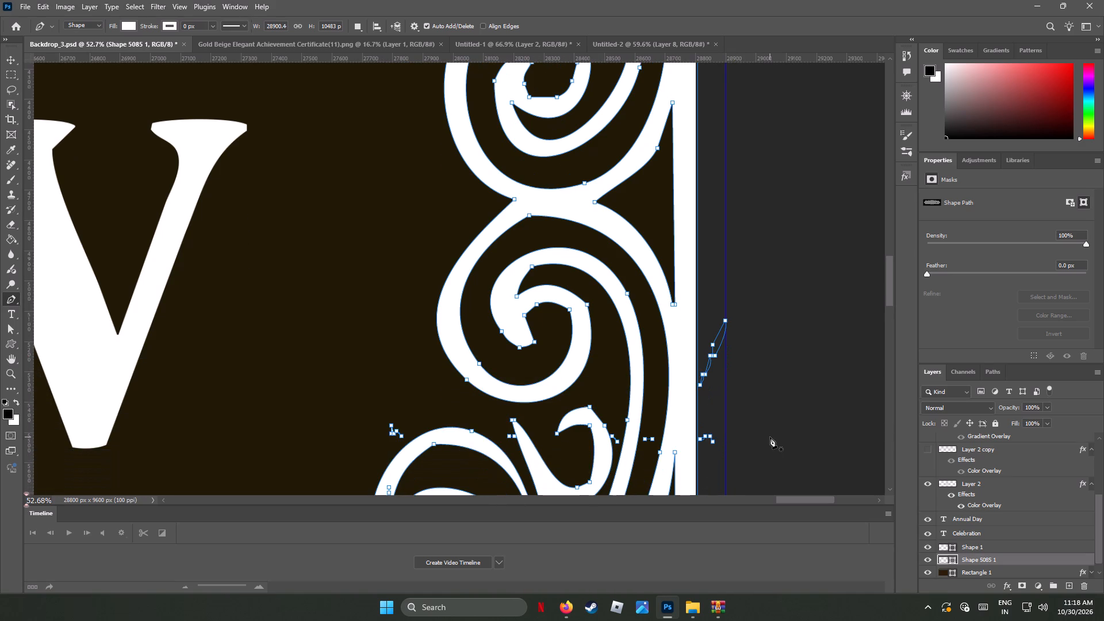
pyautogui.click(726, 322)
pyautogui.click(714, 345)
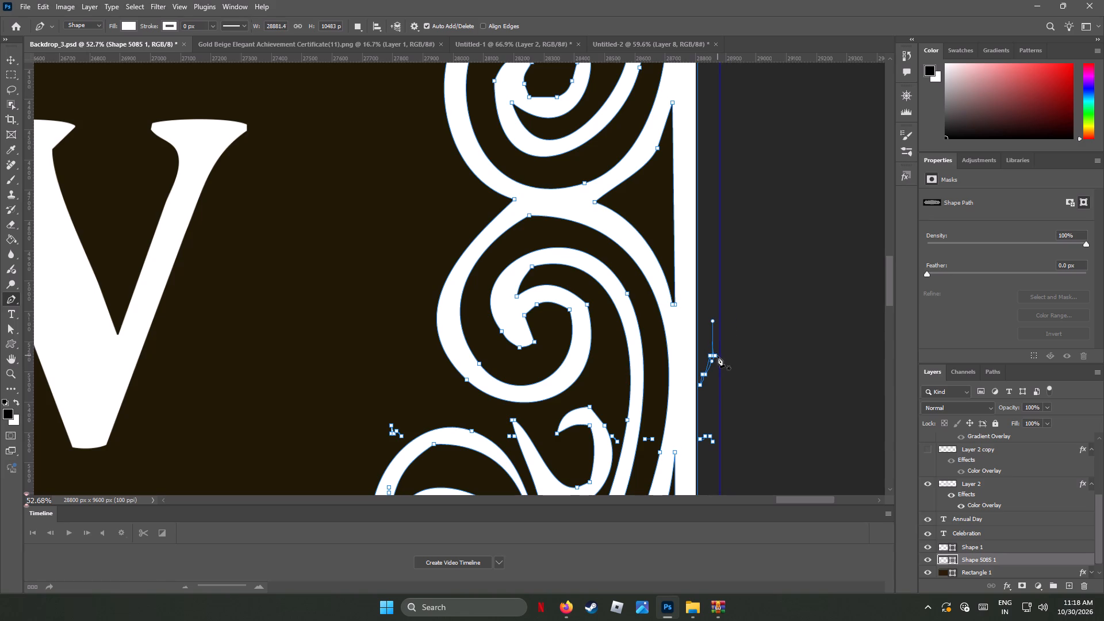
pyautogui.click(716, 356)
pyautogui.click(714, 355)
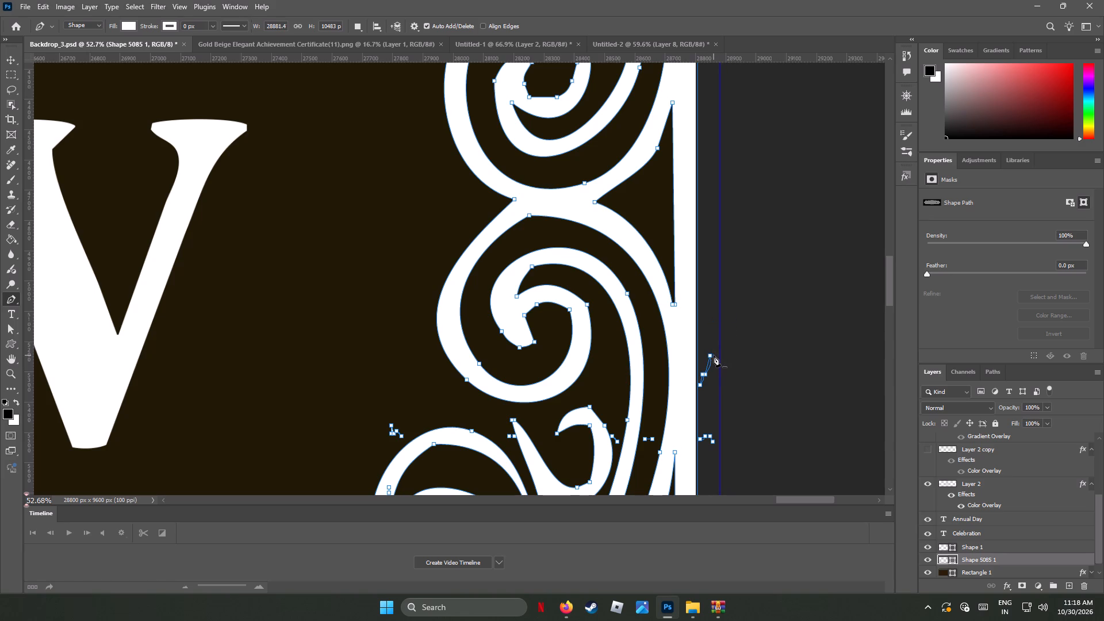
pyautogui.click(711, 356)
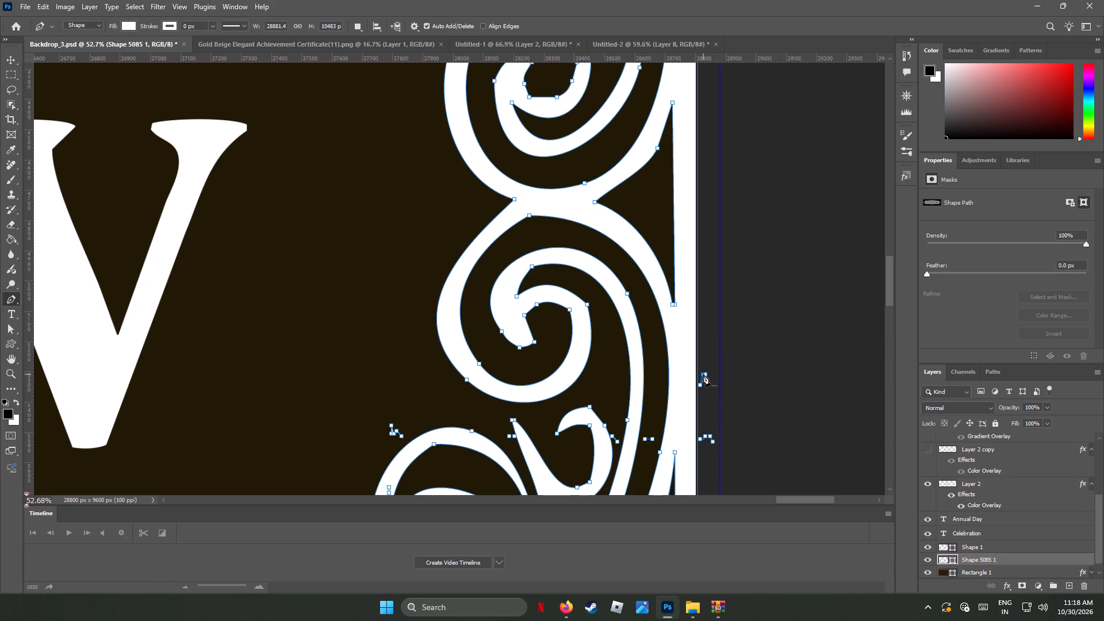
pyautogui.click(703, 374)
pyautogui.click(707, 375)
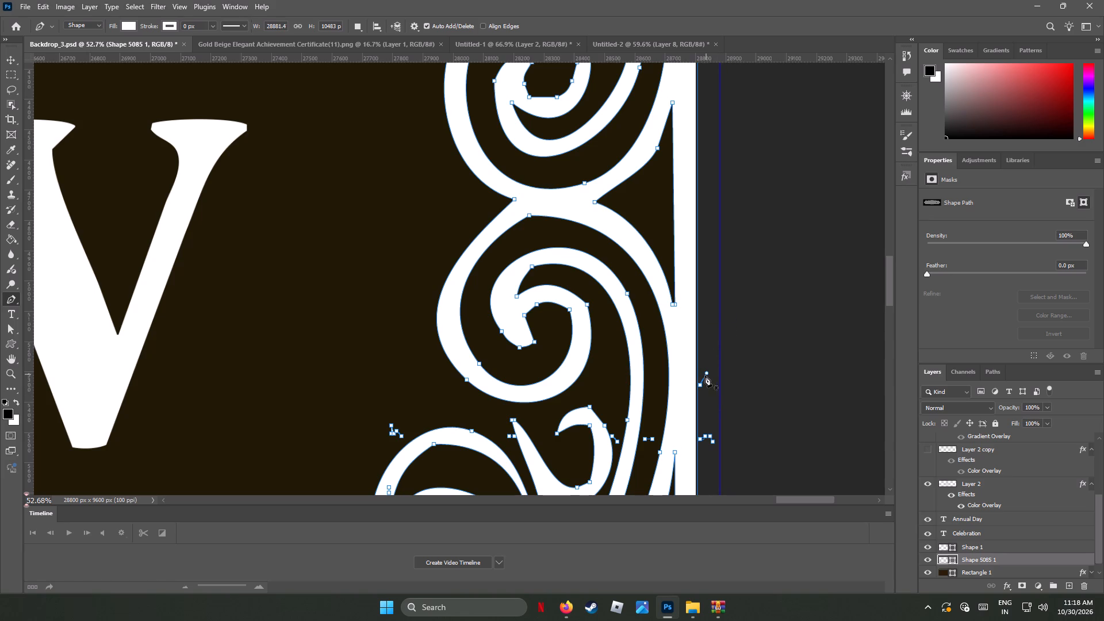
pyautogui.click(702, 386)
# Delete the short row of stray anchor points outside the canvas, level with the small hooked curl below the lower spiral.
pyautogui.scroll(-14, 727, 413)
pyautogui.scroll(4, 733, 412)
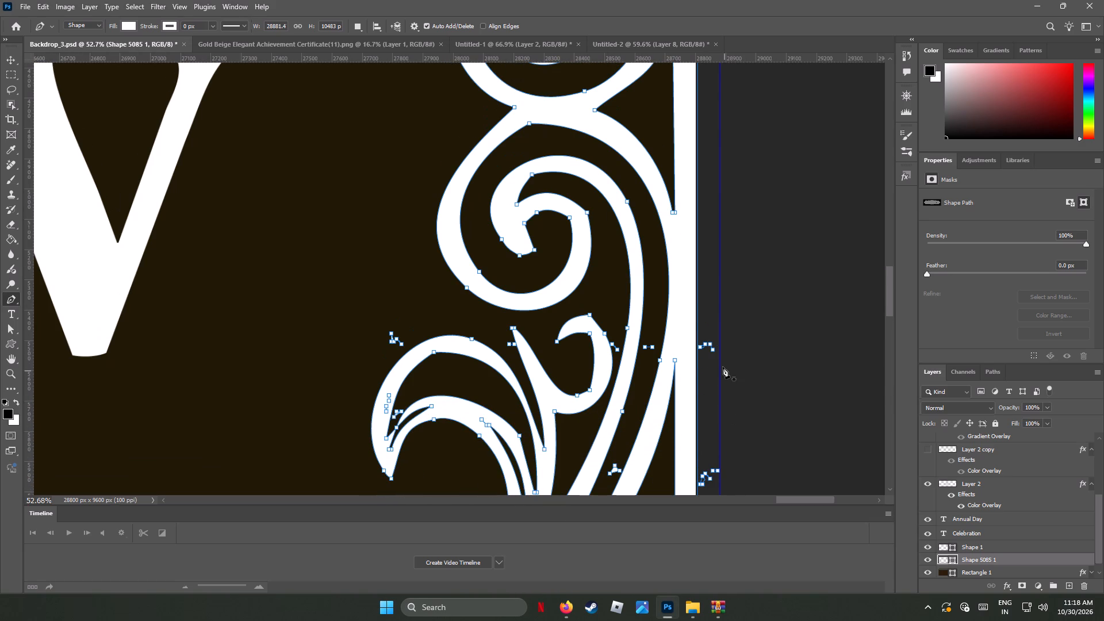
pyautogui.click(714, 350)
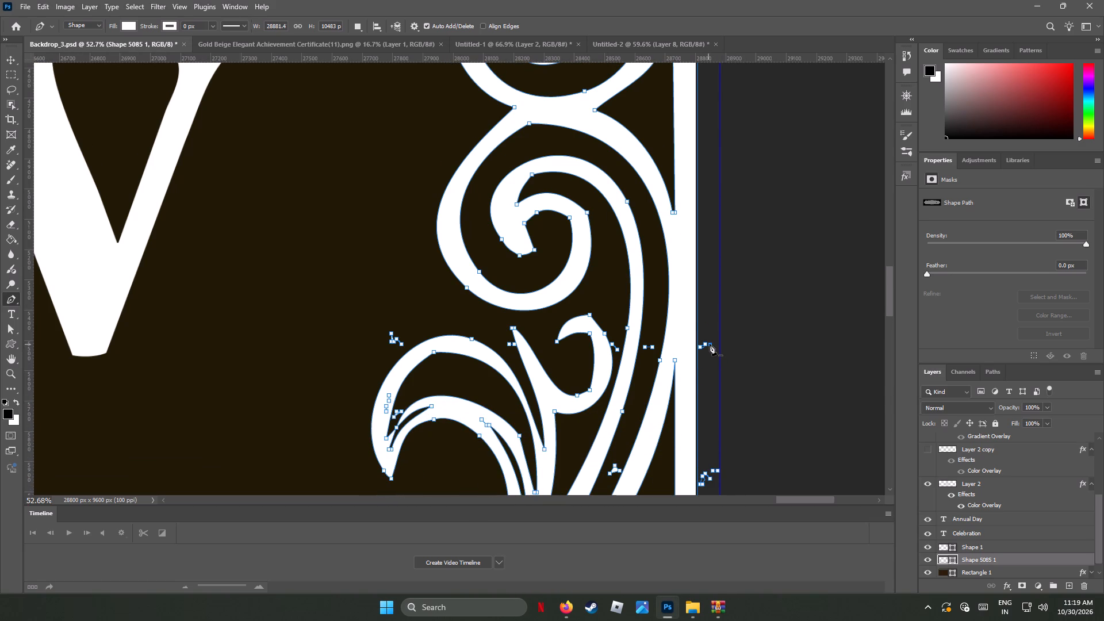
pyautogui.click(710, 344)
pyautogui.click(703, 344)
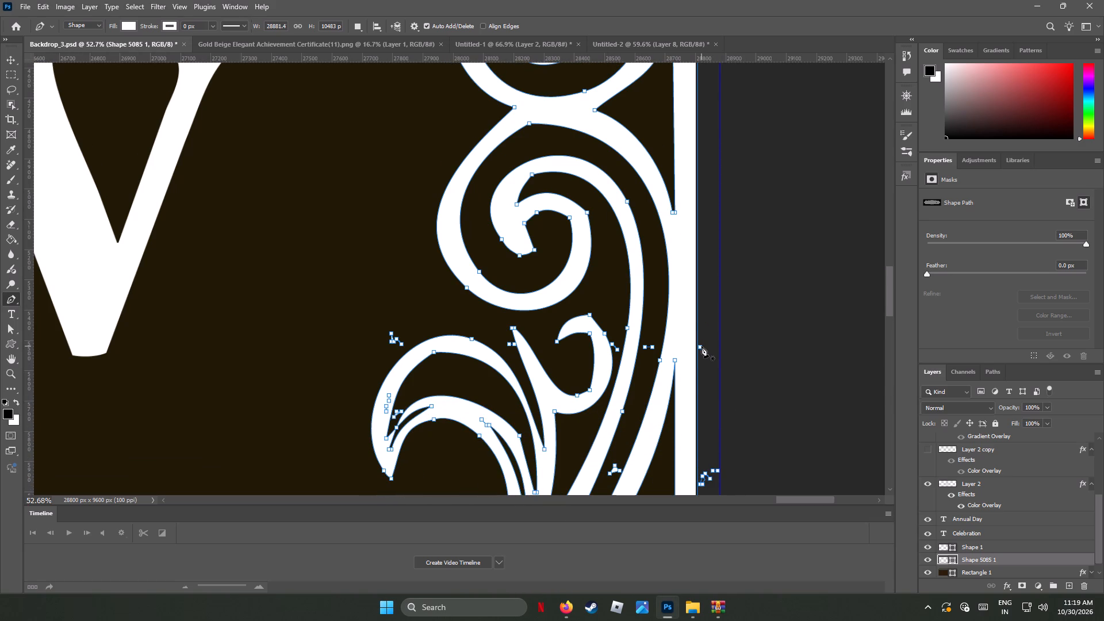
pyautogui.click(700, 347)
# Delete the cluster of stray anchor points outside the canvas, beside the long leaf stems below the small hooked curl.
pyautogui.scroll(-3, 731, 371)
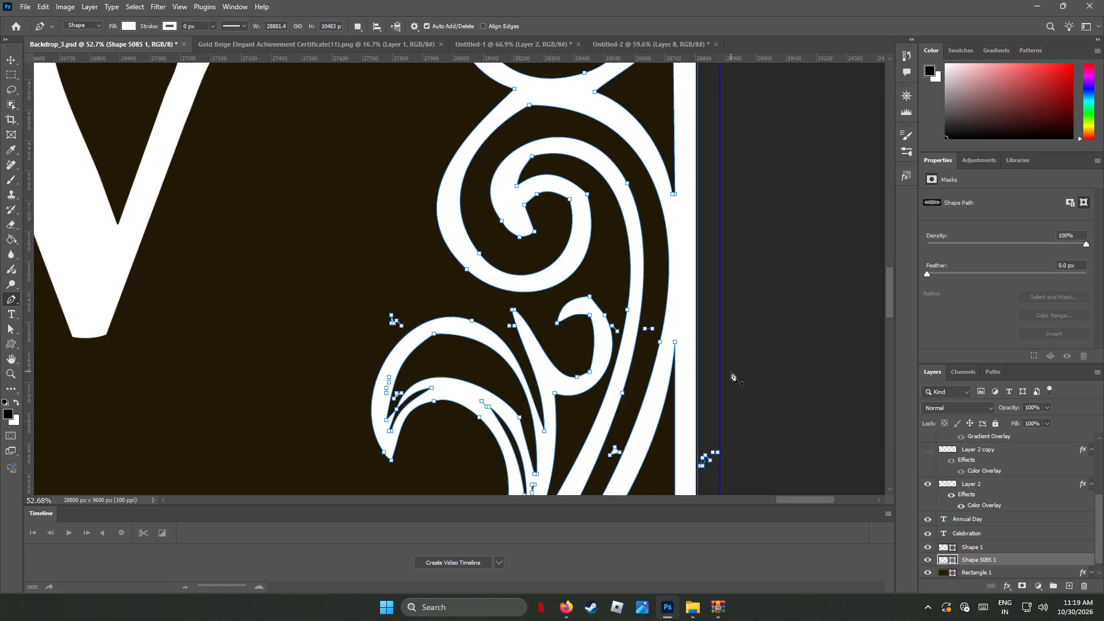
pyautogui.scroll(-1, 731, 371)
pyautogui.scroll(1, 731, 371)
pyautogui.scroll(-11, 731, 371)
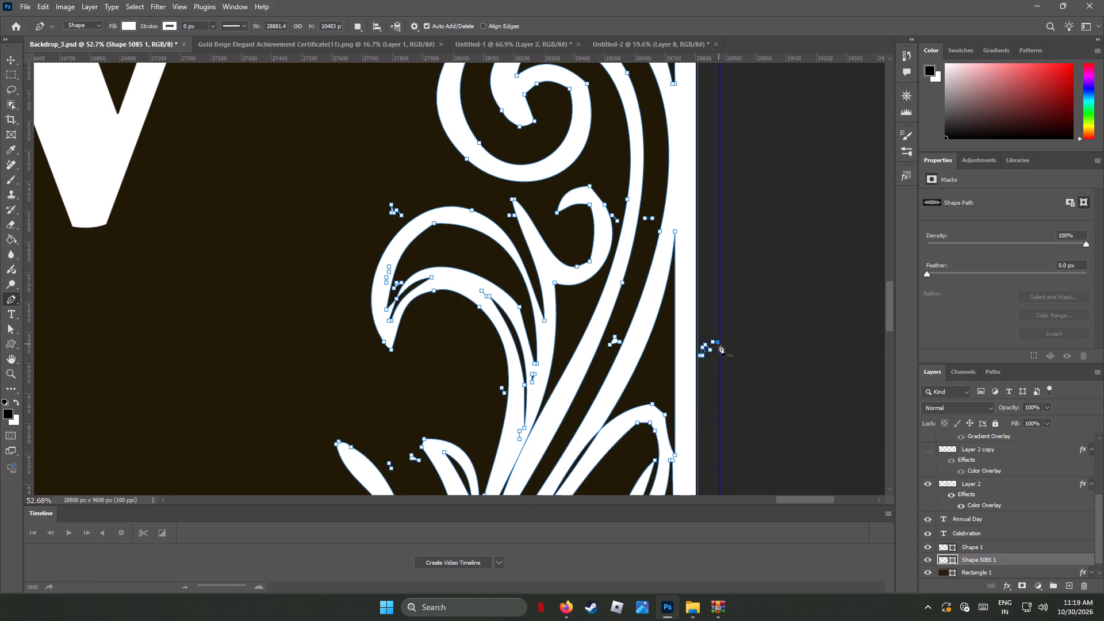
pyautogui.click(719, 343)
pyautogui.click(712, 342)
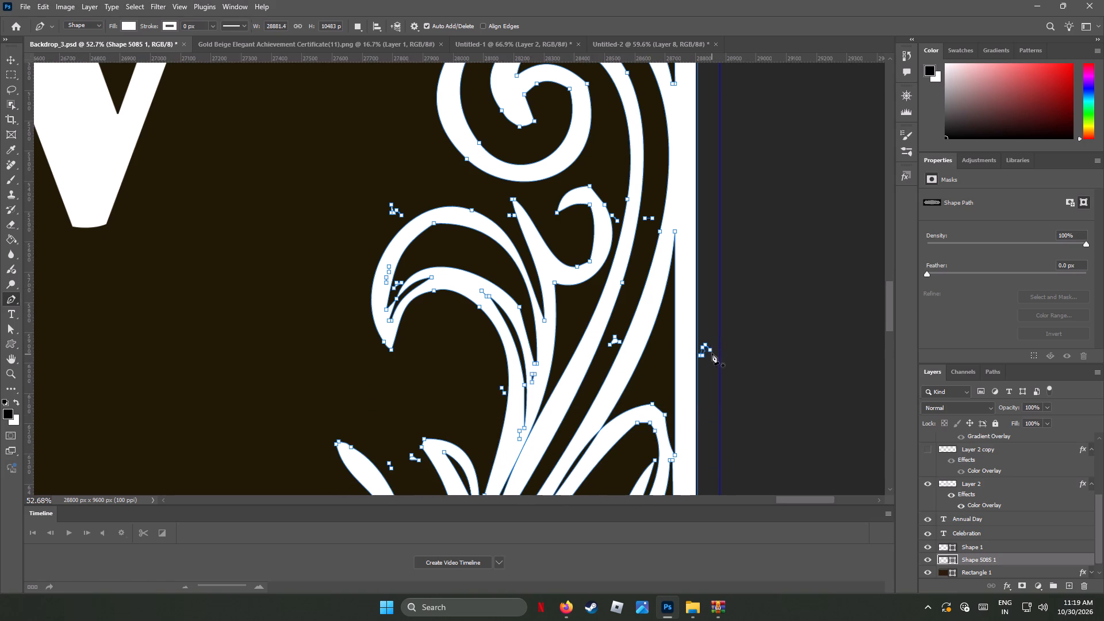
pyautogui.click(712, 350)
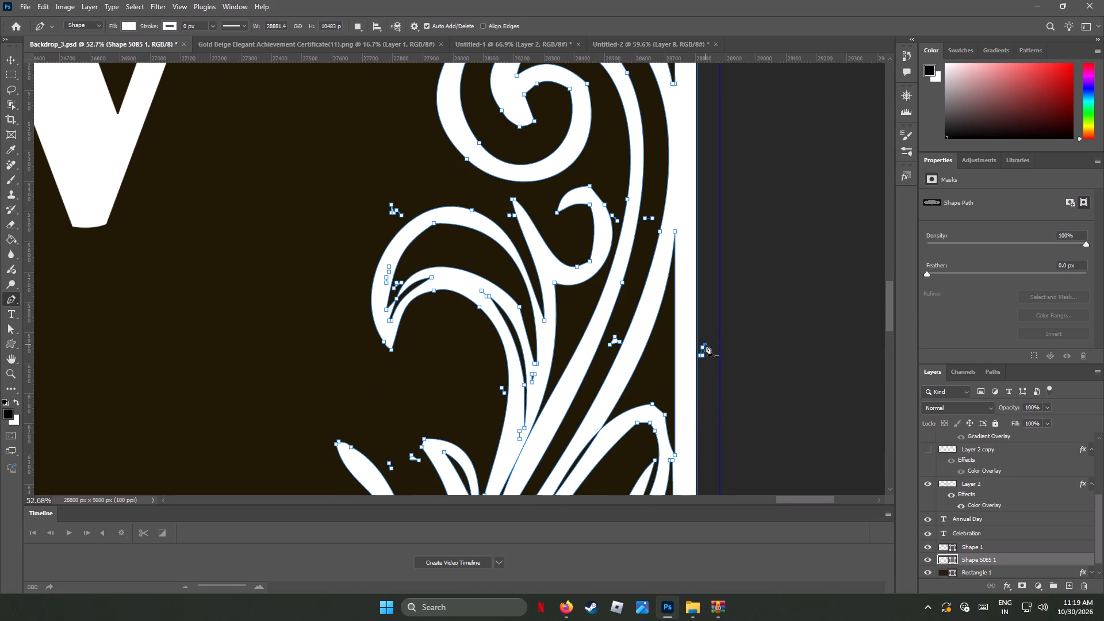
pyautogui.click(706, 344)
pyautogui.click(703, 347)
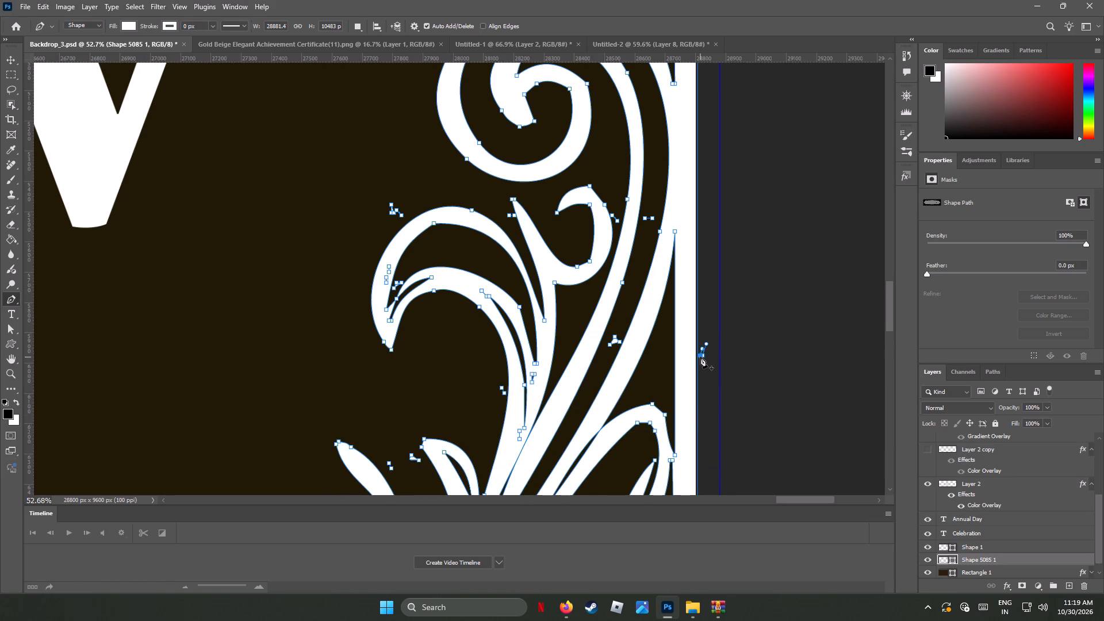
pyautogui.click(702, 355)
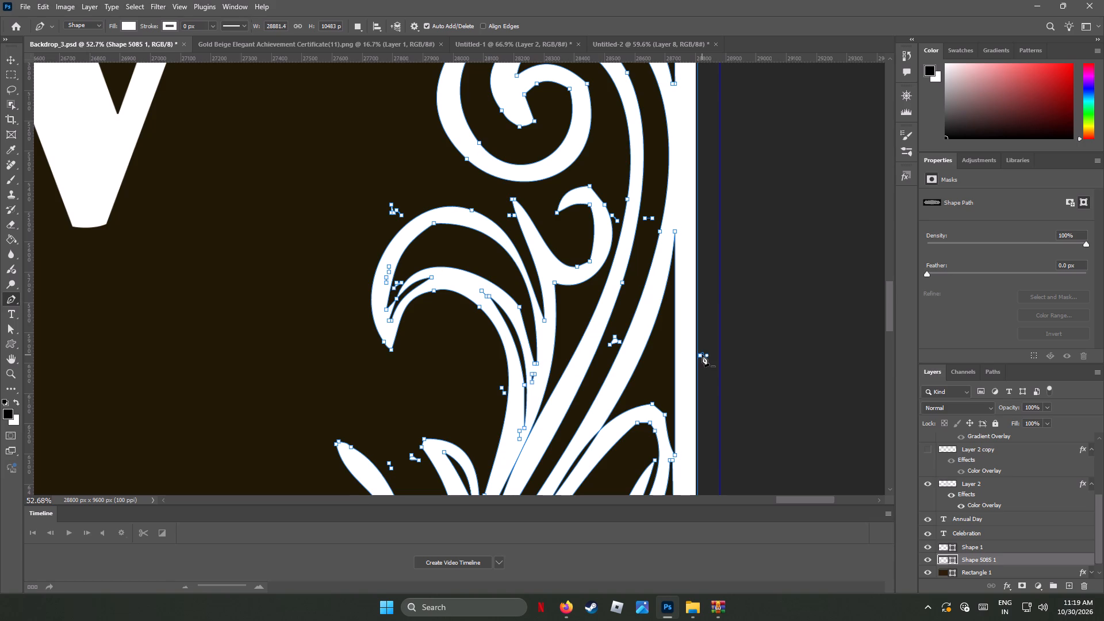
pyautogui.click(700, 356)
# Examine the lower right border down to the corner scroll for stray anchor points outside the canvas.
pyautogui.scroll(-13, 731, 377)
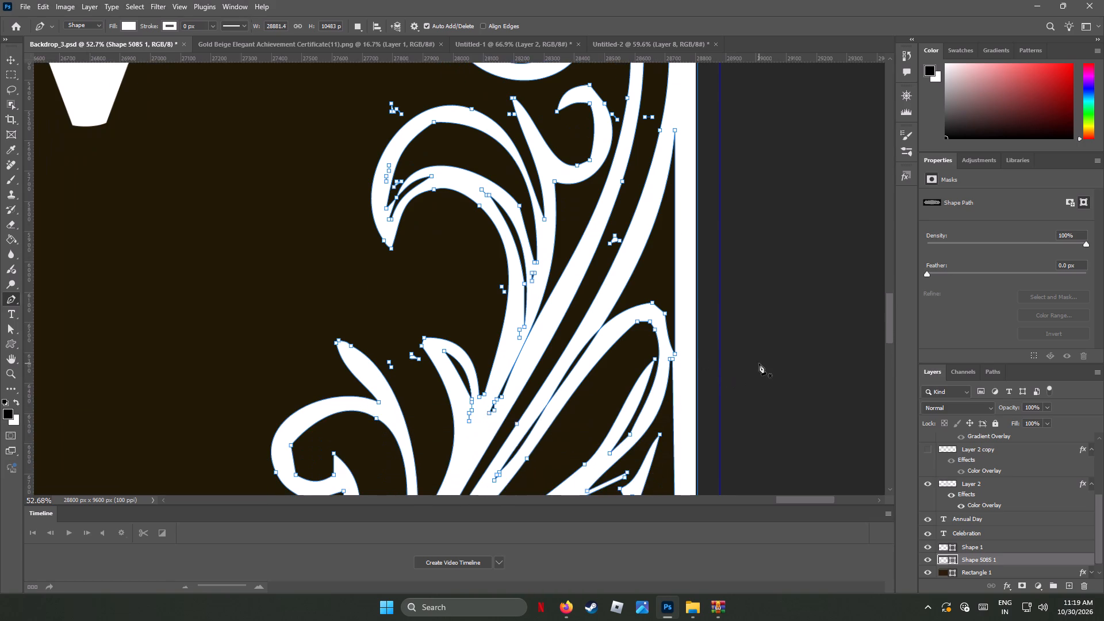
pyautogui.scroll(-18, 759, 363)
pyautogui.scroll(1, 764, 363)
pyautogui.scroll(-4, 764, 363)
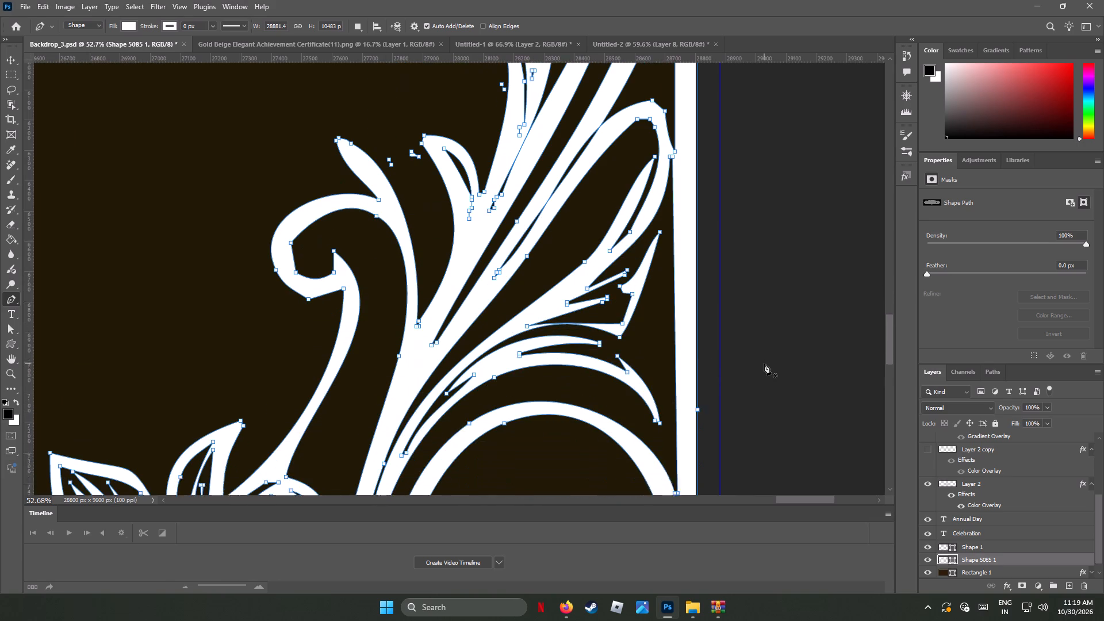
pyautogui.scroll(-4, 764, 363)
pyautogui.scroll(1, 764, 363)
pyautogui.scroll(-7, 764, 363)
pyautogui.scroll(4, 764, 363)
pyautogui.scroll(-5, 764, 363)
pyautogui.scroll(2, 765, 363)
pyautogui.scroll(-2, 765, 363)
pyautogui.scroll(3, 765, 363)
pyautogui.scroll(-1, 765, 363)
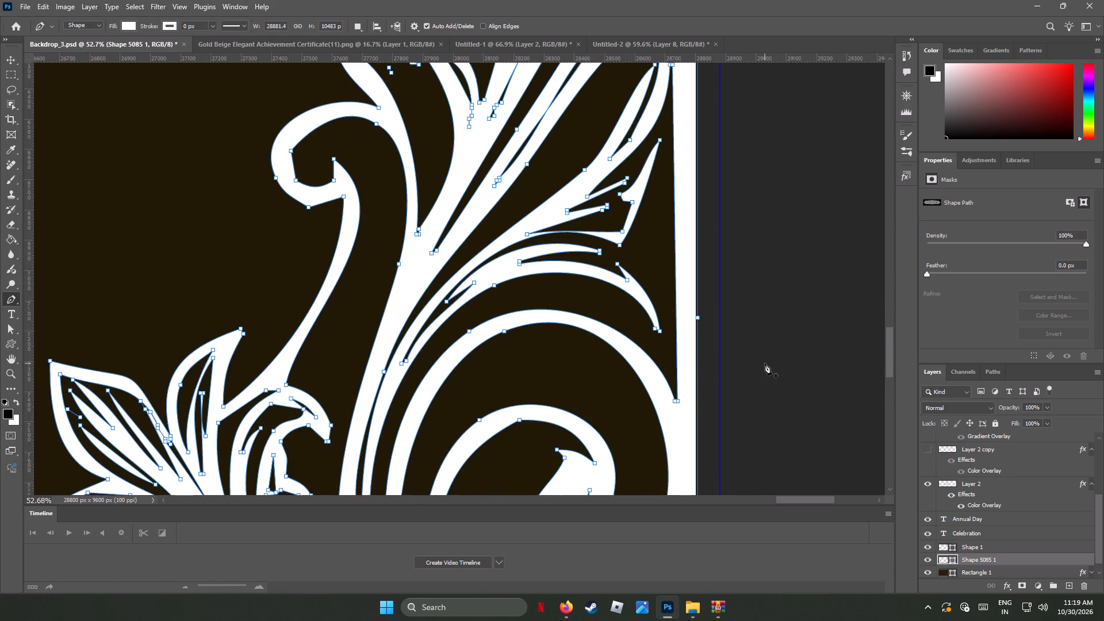
pyautogui.scroll(-2, 765, 363)
pyautogui.scroll(2, 765, 363)
pyautogui.scroll(-3, 765, 363)
pyautogui.scroll(1, 765, 363)
pyautogui.scroll(-16, 765, 363)
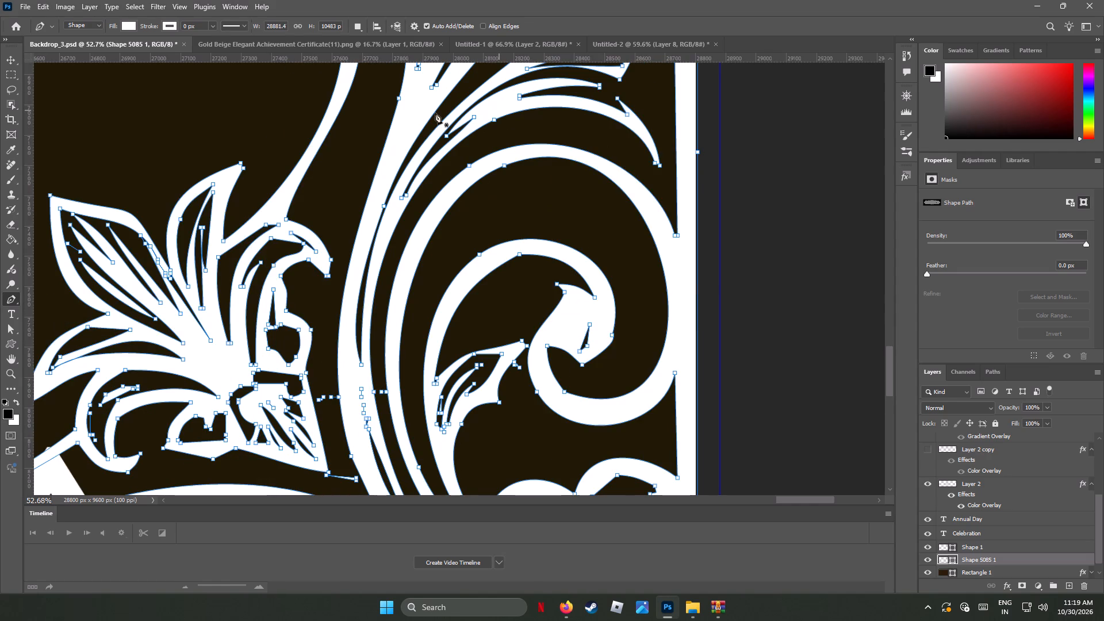
# View the Untitled-2 border ornaments and the gold certificate document, and return to Backdrop_3.psd.
pyautogui.click(91, 41)
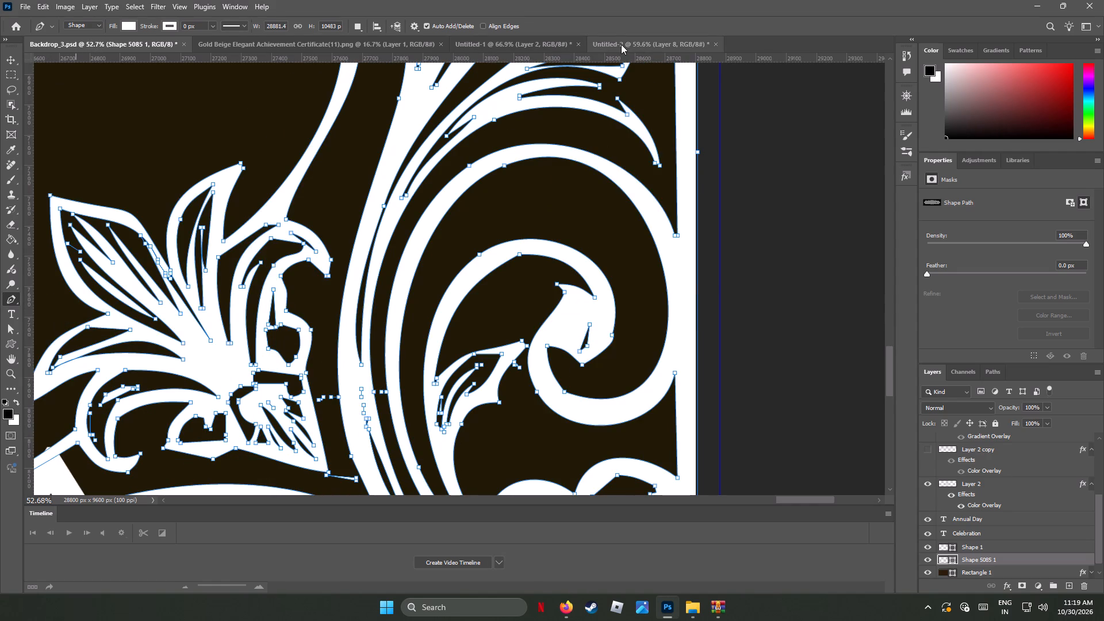
pyautogui.click(618, 44)
pyautogui.click(360, 47)
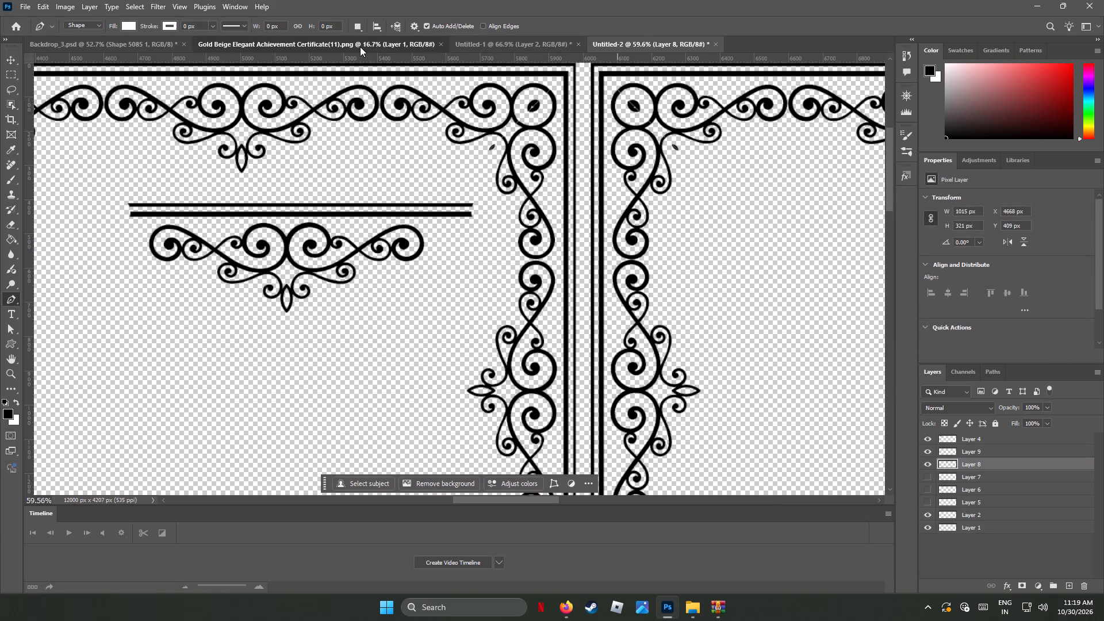
pyautogui.click(124, 40)
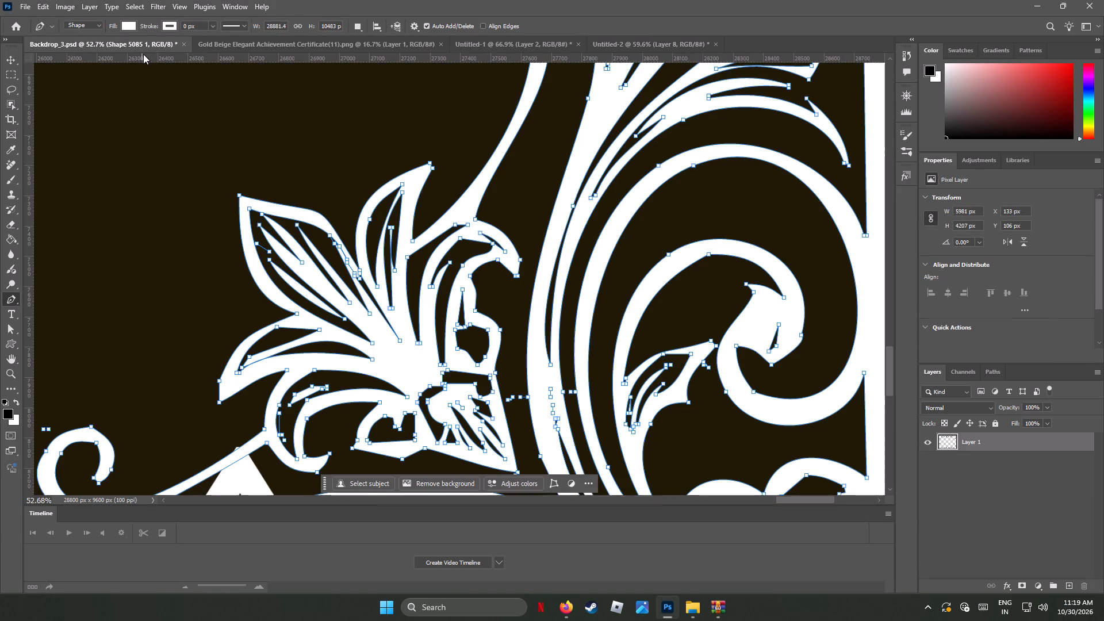
# Review the whole backdrop with the Move tool active and the dark background rectangle selected instead of the frame's path.
pyautogui.keyDown('alt'); pyautogui.scroll(-4, 563, 249); pyautogui.keyUp('alt')
pyautogui.keyDown('alt'); pyautogui.scroll(1, 562, 248); pyautogui.keyUp('alt')
pyautogui.keyDown('alt'); pyautogui.scroll(-5, 562, 248); pyautogui.keyUp('alt')
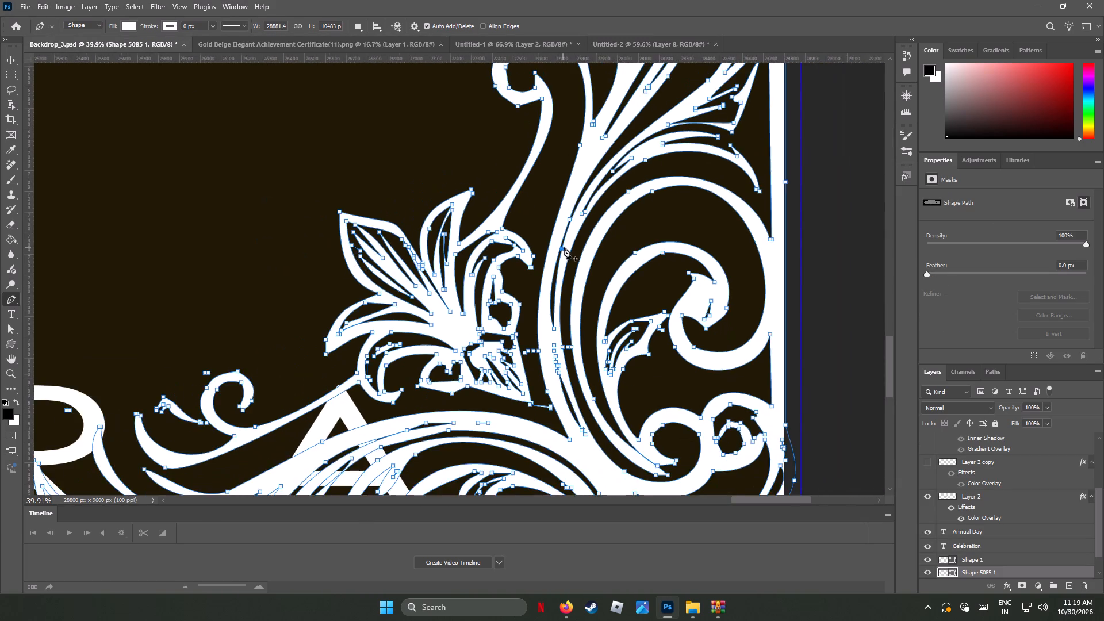
pyautogui.keyDown('alt'); pyautogui.scroll(-1, 565, 247); pyautogui.keyUp('alt')
pyautogui.keyDown('alt'); pyautogui.scroll(1, 565, 247); pyautogui.keyUp('alt')
pyautogui.keyDown('alt'); pyautogui.scroll(-1, 565, 247); pyautogui.keyUp('alt')
pyautogui.keyDown('alt'); pyautogui.scroll(1, 565, 247); pyautogui.keyUp('alt')
pyautogui.keyDown('alt'); pyautogui.scroll(-4, 565, 247); pyautogui.keyUp('alt')
pyautogui.keyDown('alt'); pyautogui.scroll(1, 565, 247); pyautogui.keyUp('alt')
pyautogui.keyDown('alt'); pyautogui.scroll(-3, 565, 247); pyautogui.keyUp('alt')
pyautogui.keyDown('alt'); pyautogui.scroll(1, 566, 247); pyautogui.keyUp('alt')
pyautogui.keyDown('alt'); pyautogui.scroll(-7, 566, 247); pyautogui.keyUp('alt')
pyautogui.keyDown('alt'); pyautogui.scroll(1, 566, 247); pyautogui.keyUp('alt')
pyautogui.keyDown('alt'); pyautogui.scroll(-7, 566, 247); pyautogui.keyUp('alt')
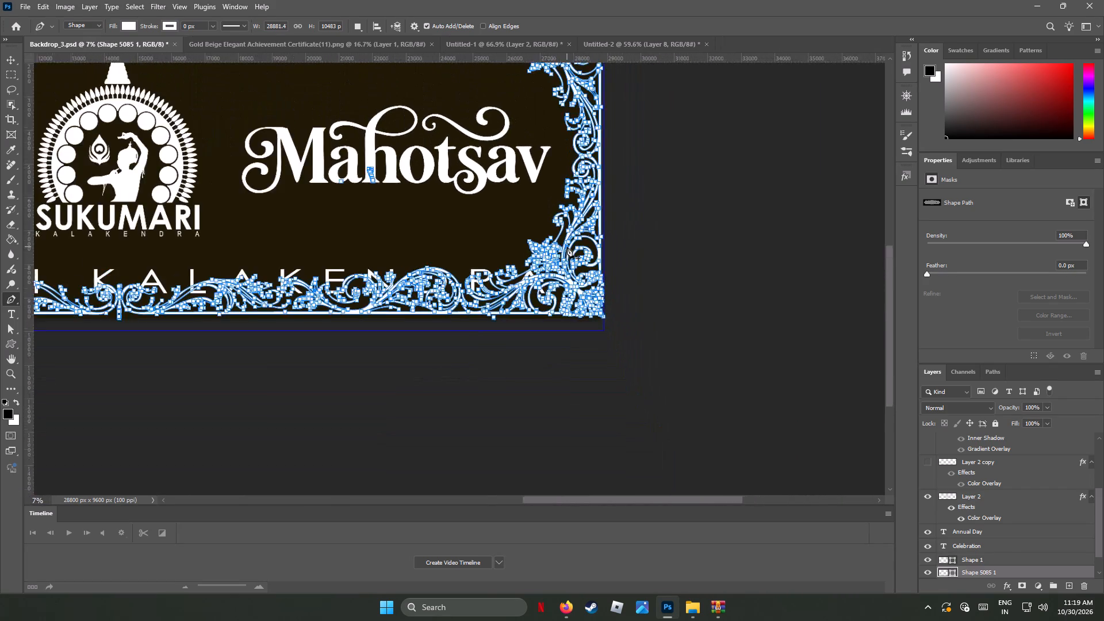
pyautogui.keyDown('alt'); pyautogui.scroll(-3, 567, 247); pyautogui.keyUp('alt')
pyautogui.keyDown('alt'); pyautogui.scroll(3, 567, 247); pyautogui.keyUp('alt')
pyautogui.keyDown('alt'); pyautogui.scroll(-2, 567, 247); pyautogui.keyUp('alt')
pyautogui.keyDown('alt'); pyautogui.scroll(1, 567, 247); pyautogui.keyUp('alt')
pyautogui.keyDown('alt'); pyautogui.scroll(-8, 567, 247); pyautogui.keyUp('alt')
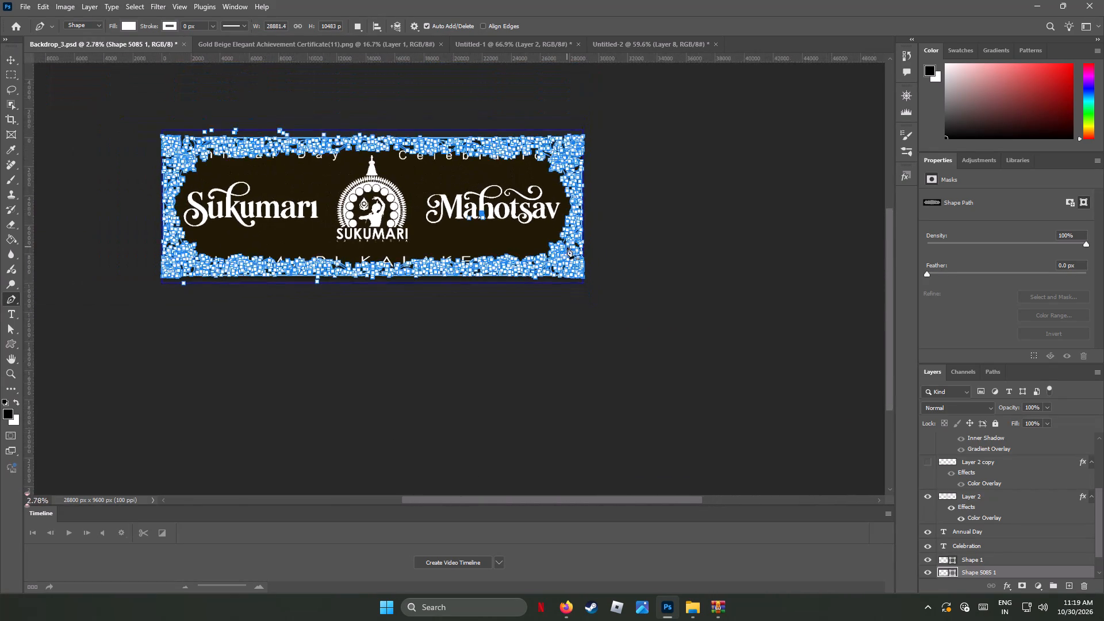
pyautogui.click(13, 62)
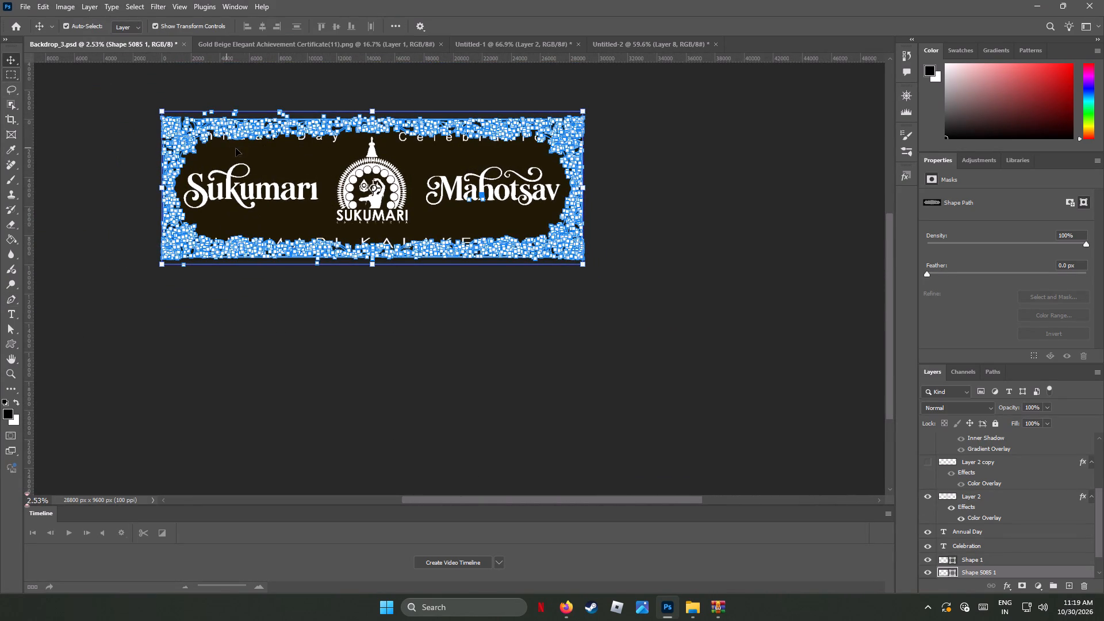
pyautogui.click(273, 160)
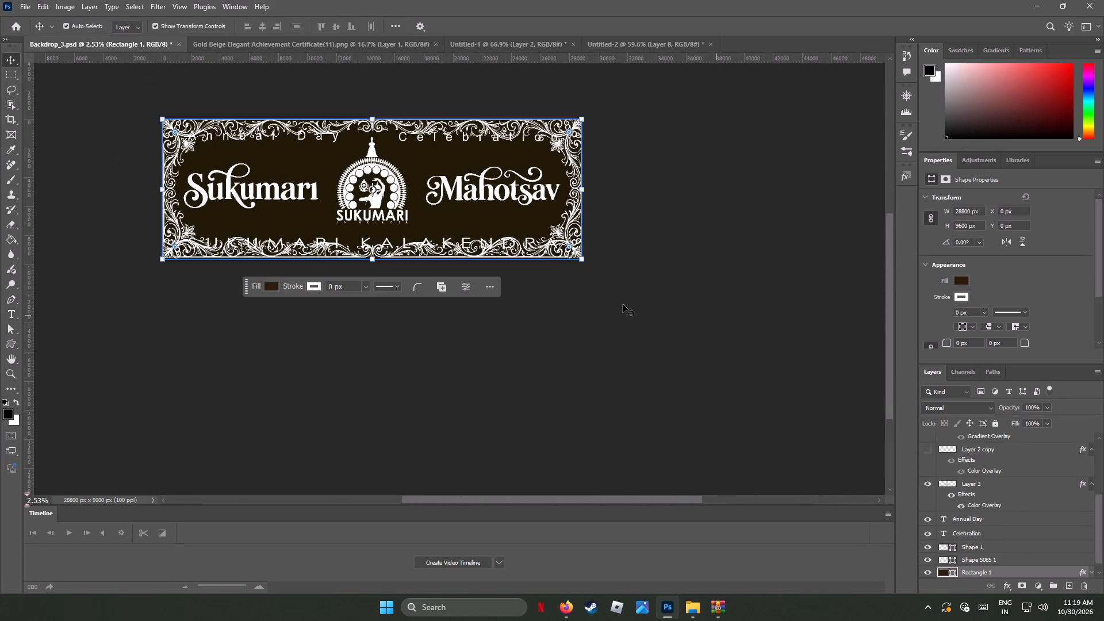
# Open the recent file Backdrop_2.psd and select its dark background rectangle.
pyautogui.click(26, 6)
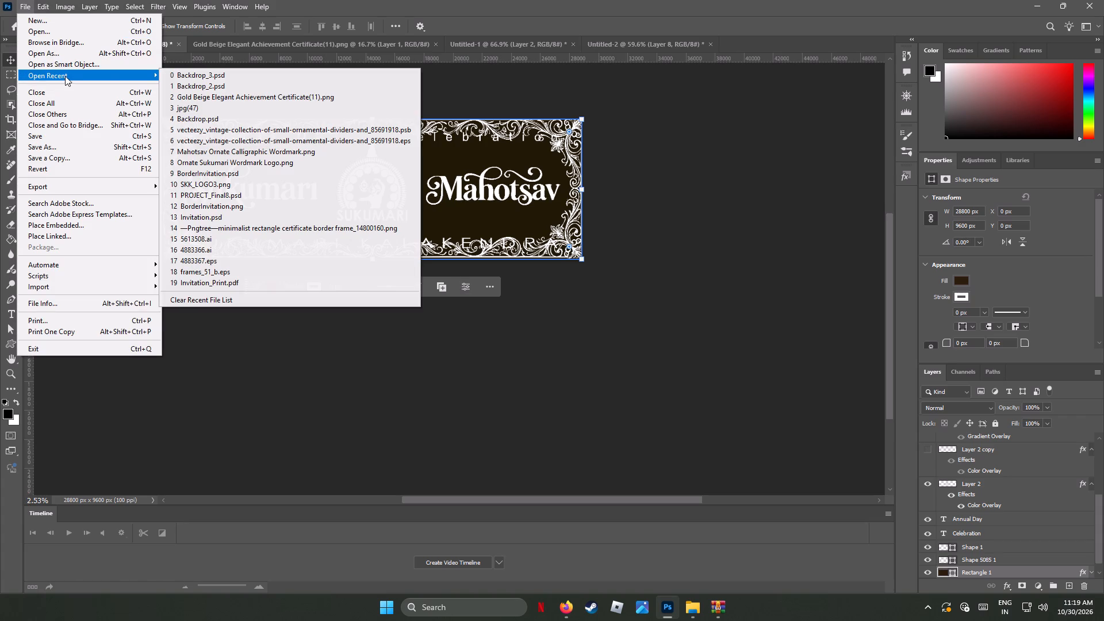
pyautogui.click(216, 83)
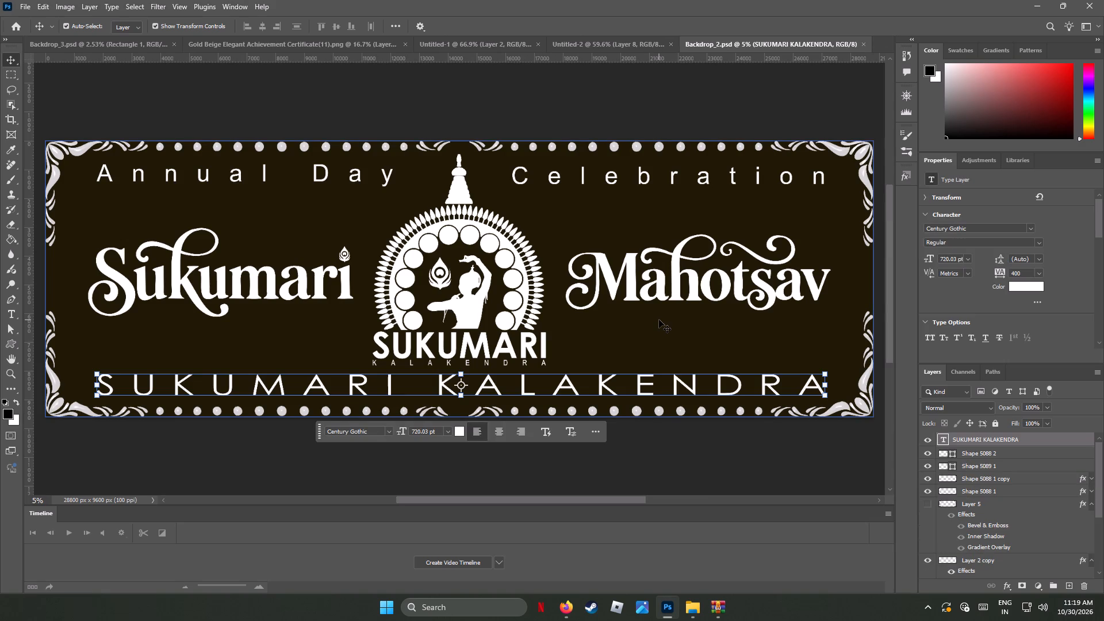
pyautogui.click(337, 221)
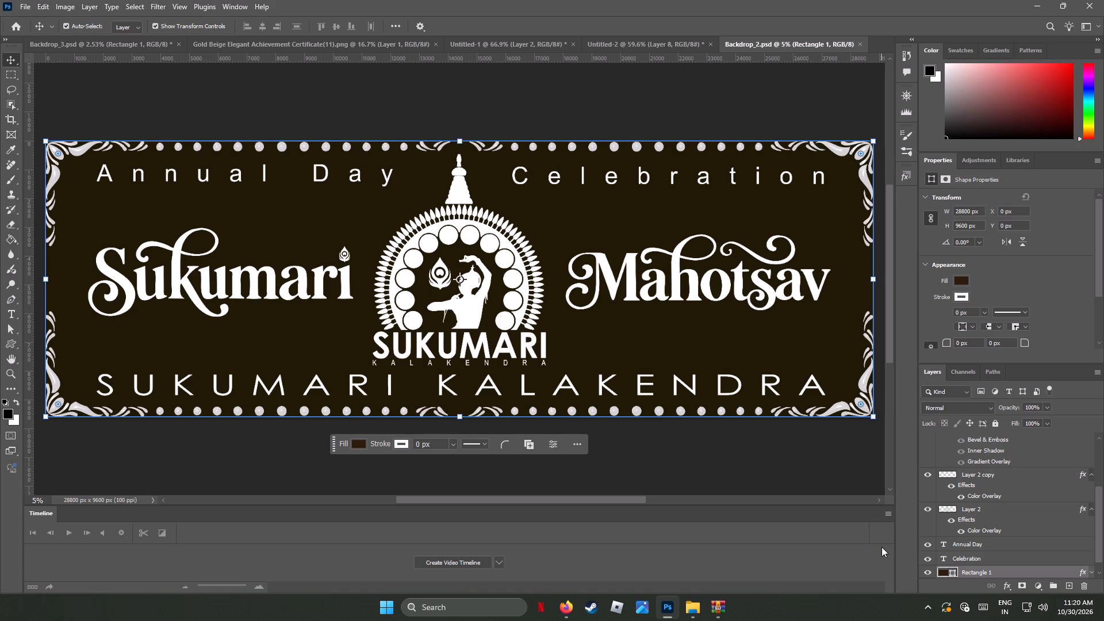
# Switch to Firefox, open a new tab, and close the Canva home and Brusheezy border brush tabs.
pyautogui.click(567, 615)
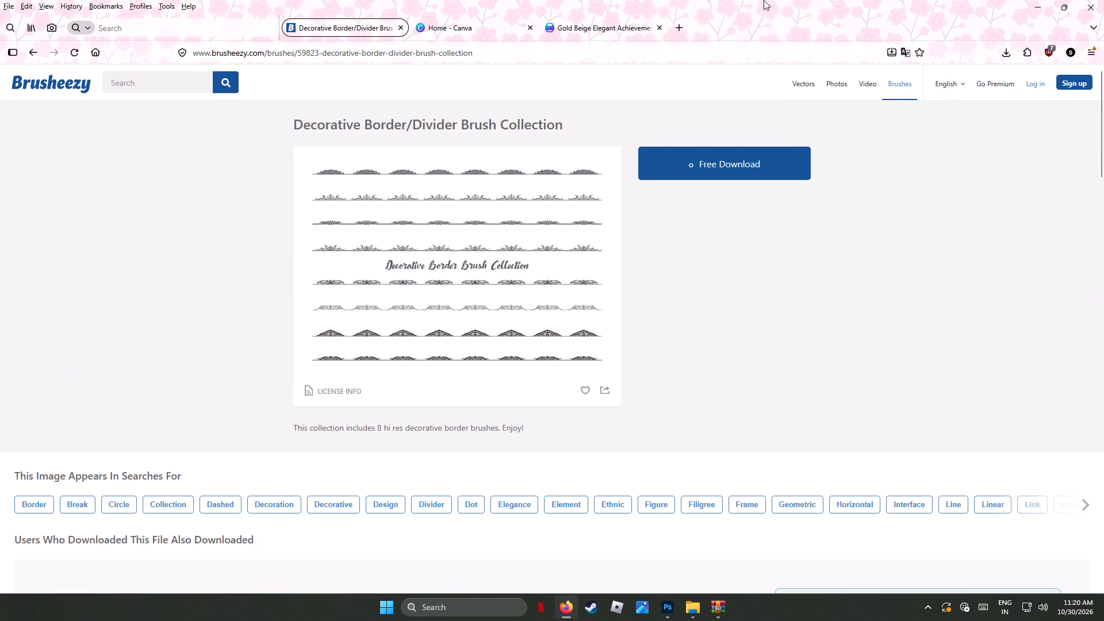
pyautogui.click(673, 34)
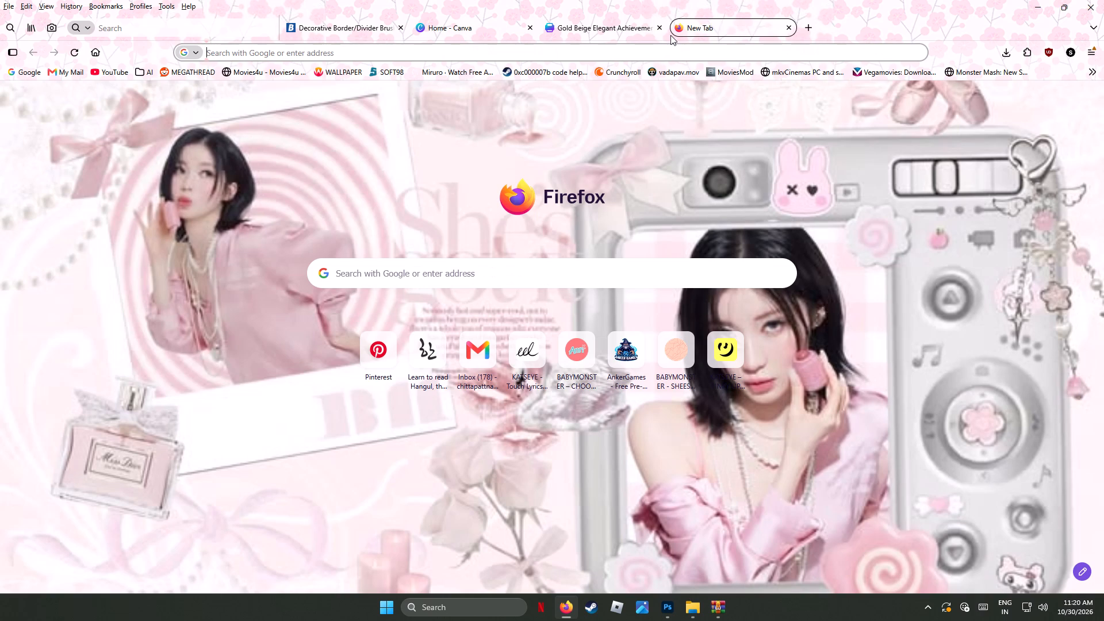
pyautogui.click(532, 28)
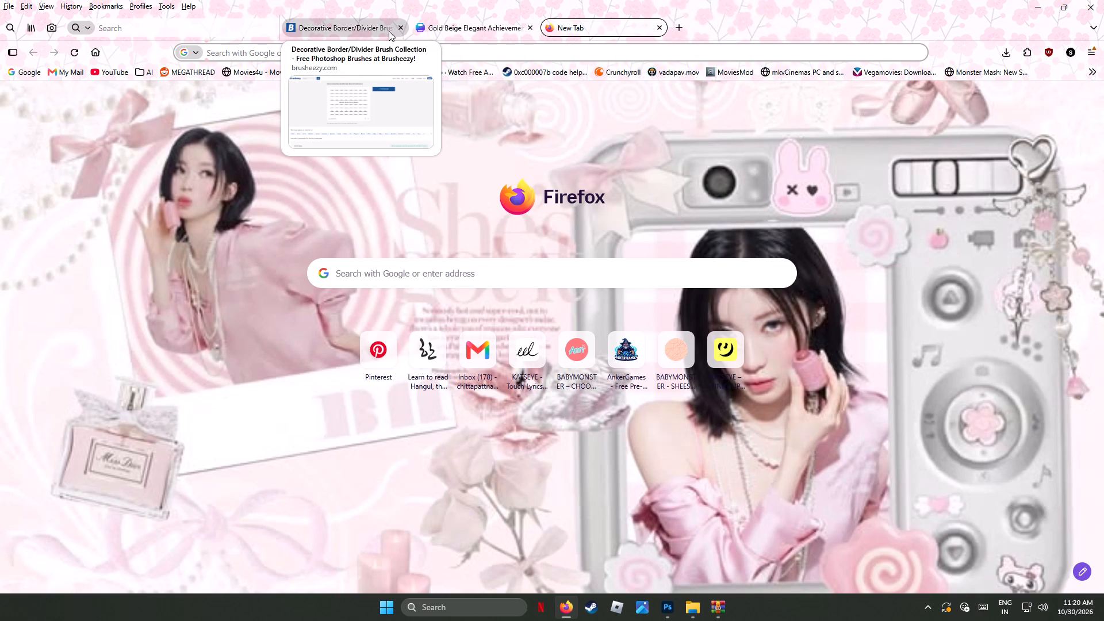
pyautogui.click(401, 25)
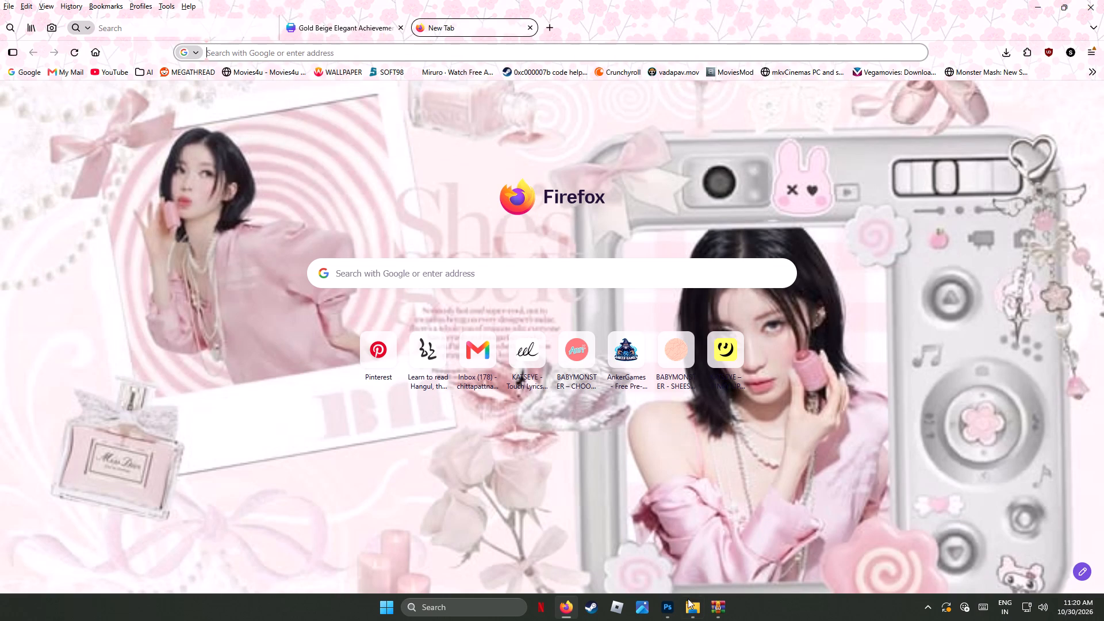
# Switch back to Photoshop and change the Color Overlay of Backdrop_2.psd's background rectangle to dark navy #061121.
pyautogui.click(675, 616)
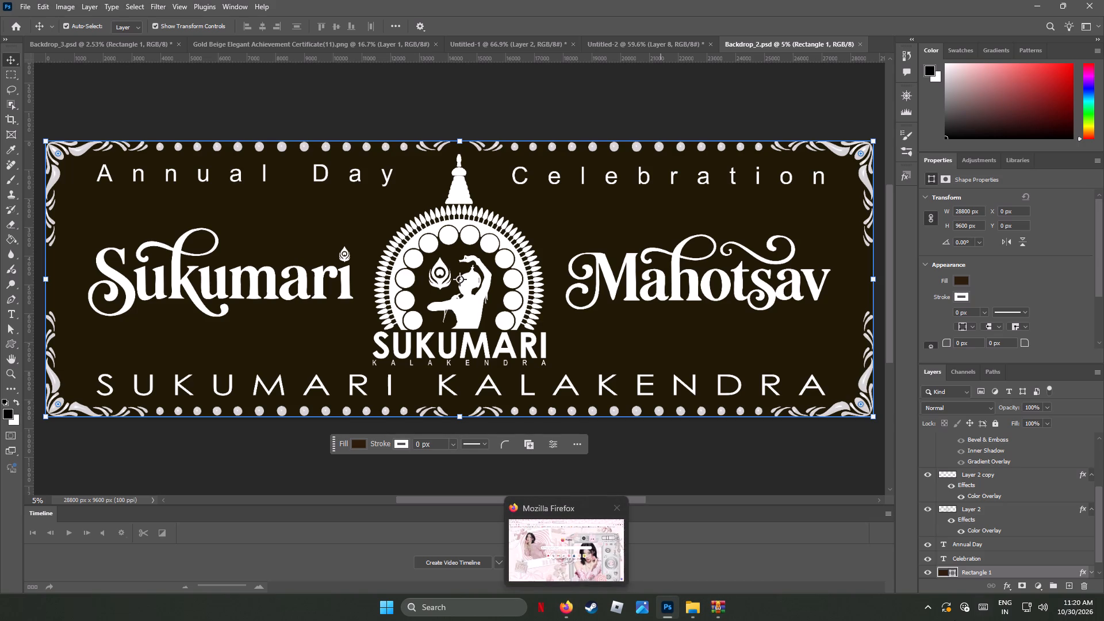
pyautogui.scroll(-3, 1035, 507)
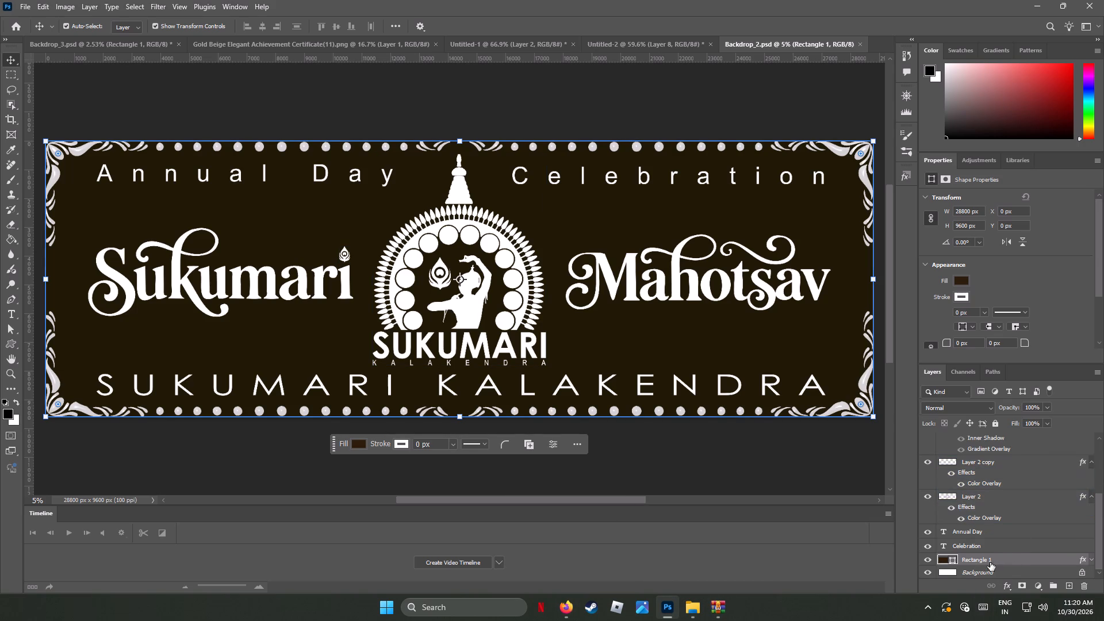
pyautogui.rightClick(991, 560)
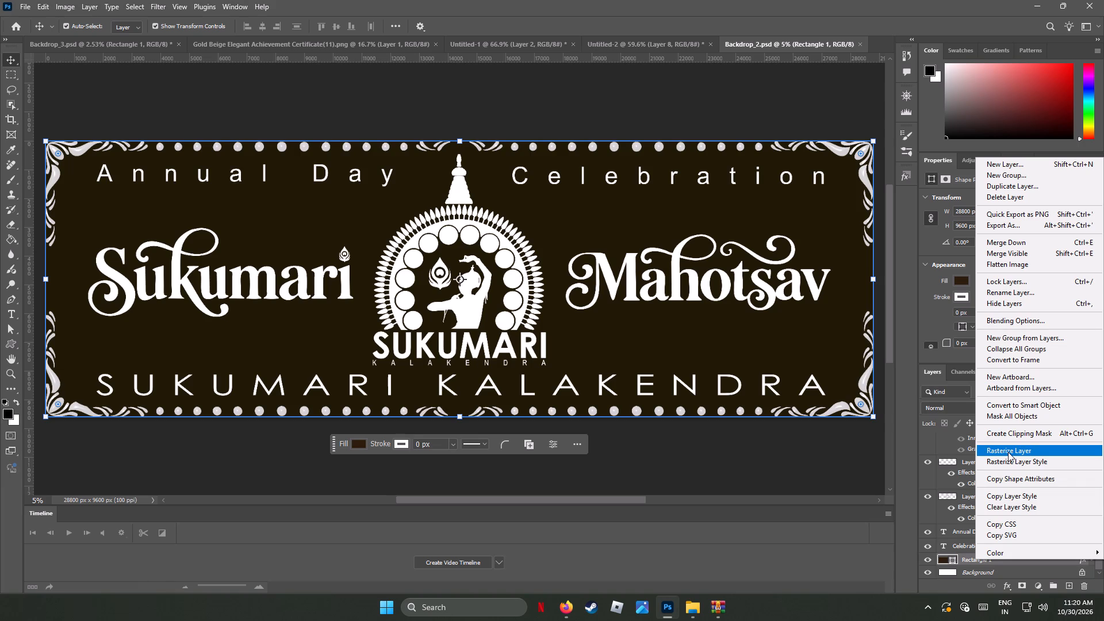
pyautogui.click(1032, 320)
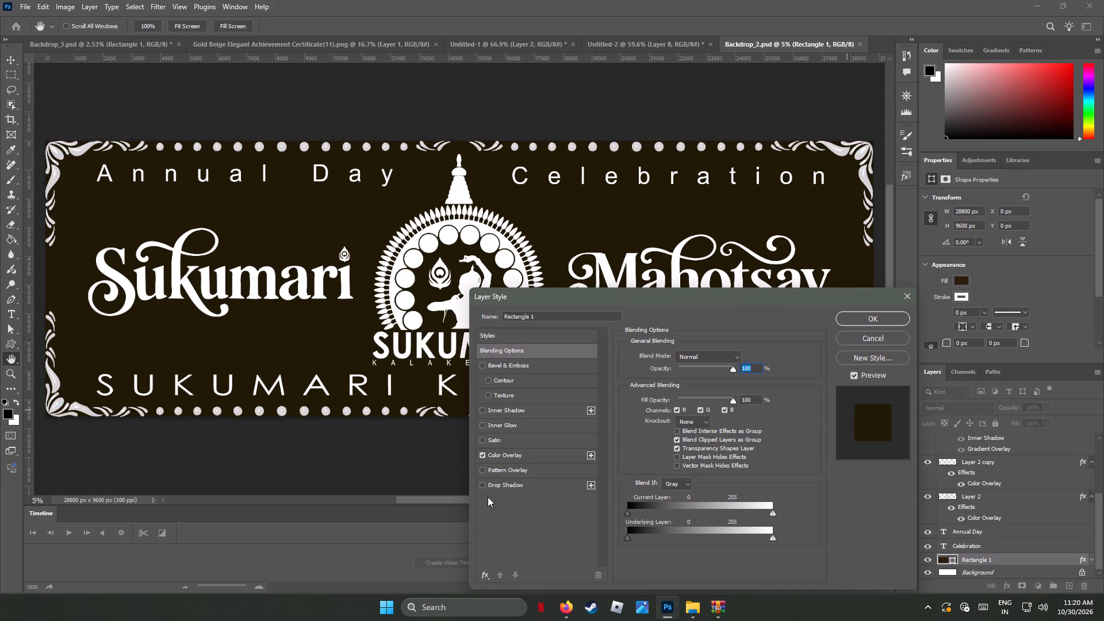
pyautogui.click(519, 455)
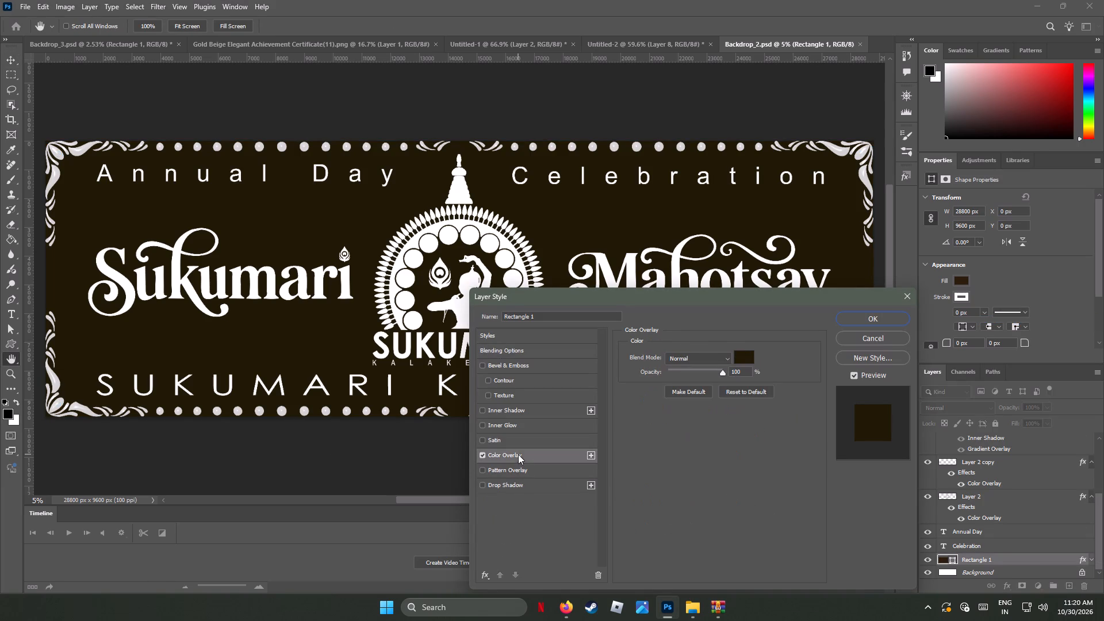
pyautogui.click(745, 359)
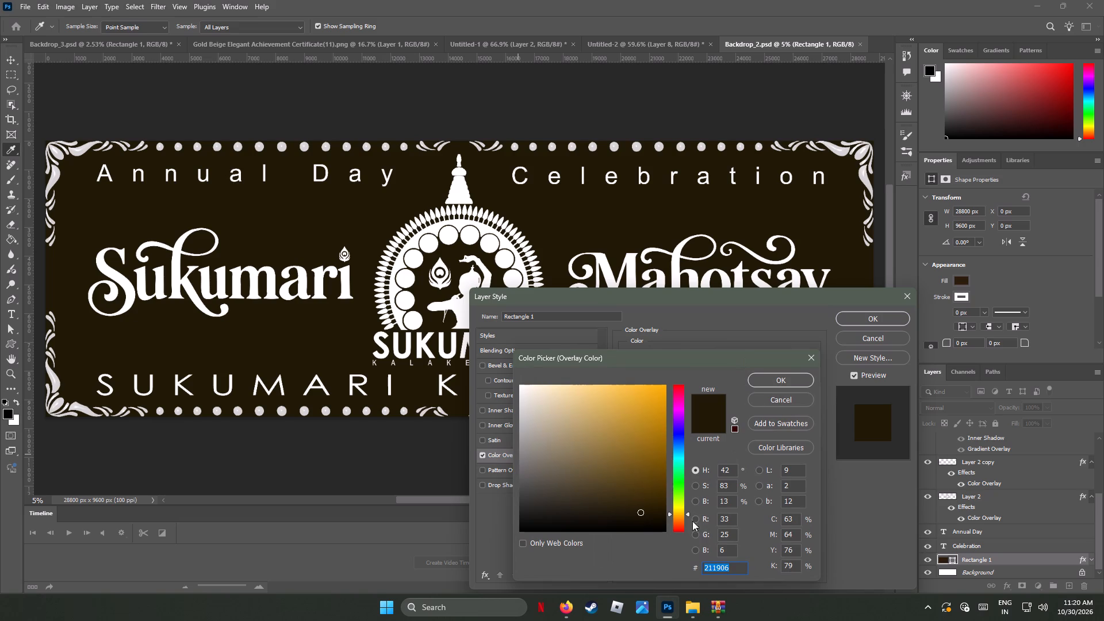
pyautogui.moveTo(688, 515); pyautogui.dragTo(685, 443)
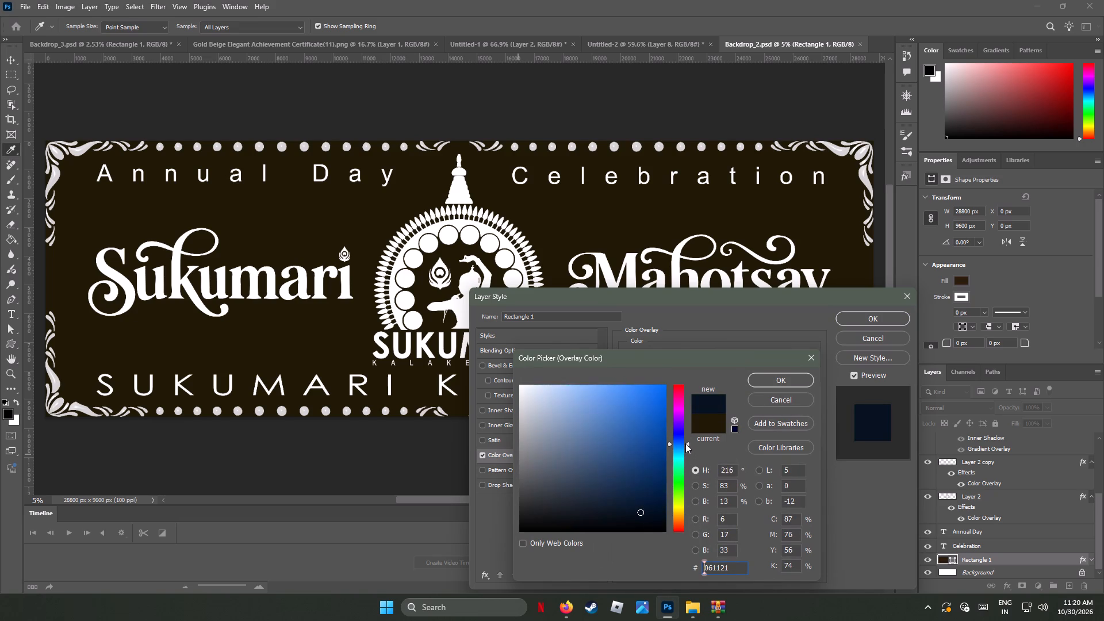
pyautogui.moveTo(685, 443); pyautogui.dragTo(685, 441)
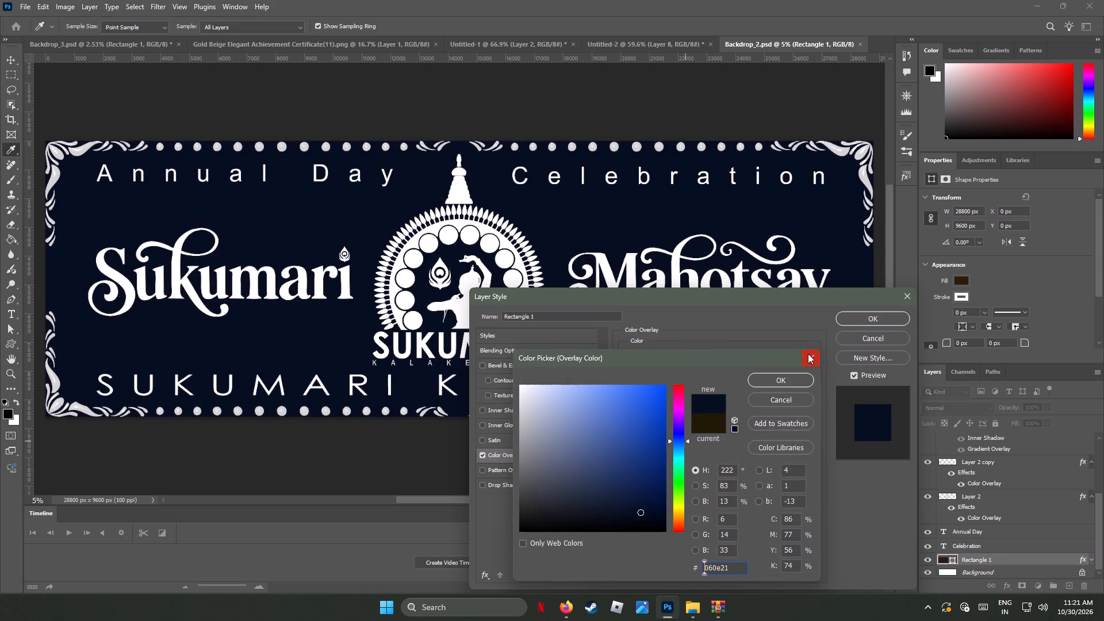
pyautogui.click(850, 317)
pyautogui.click(688, 441)
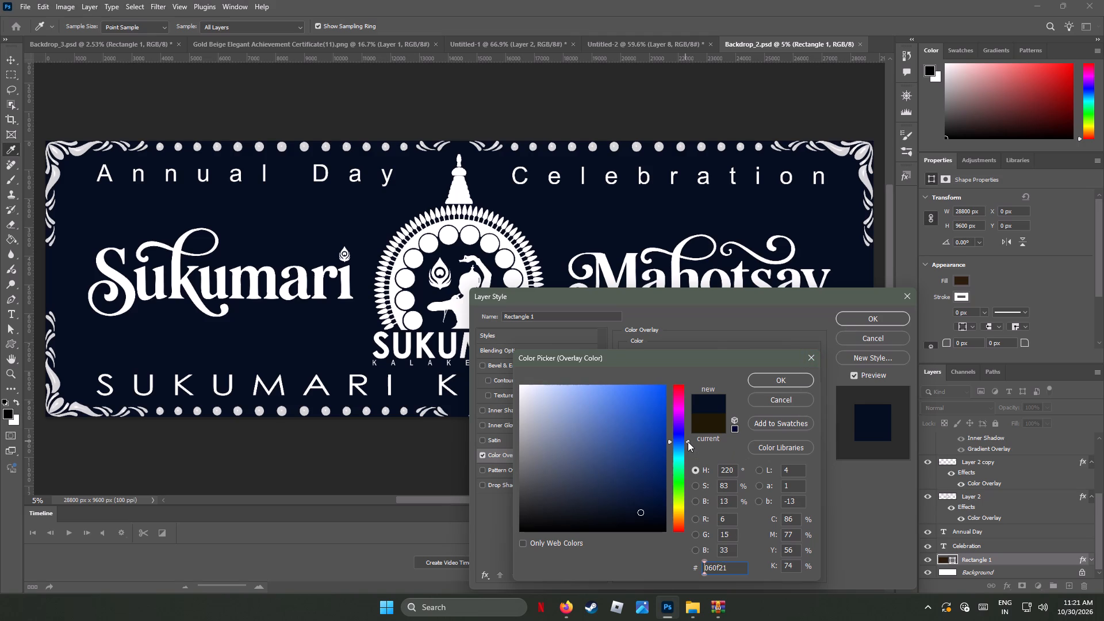
pyautogui.click(768, 379)
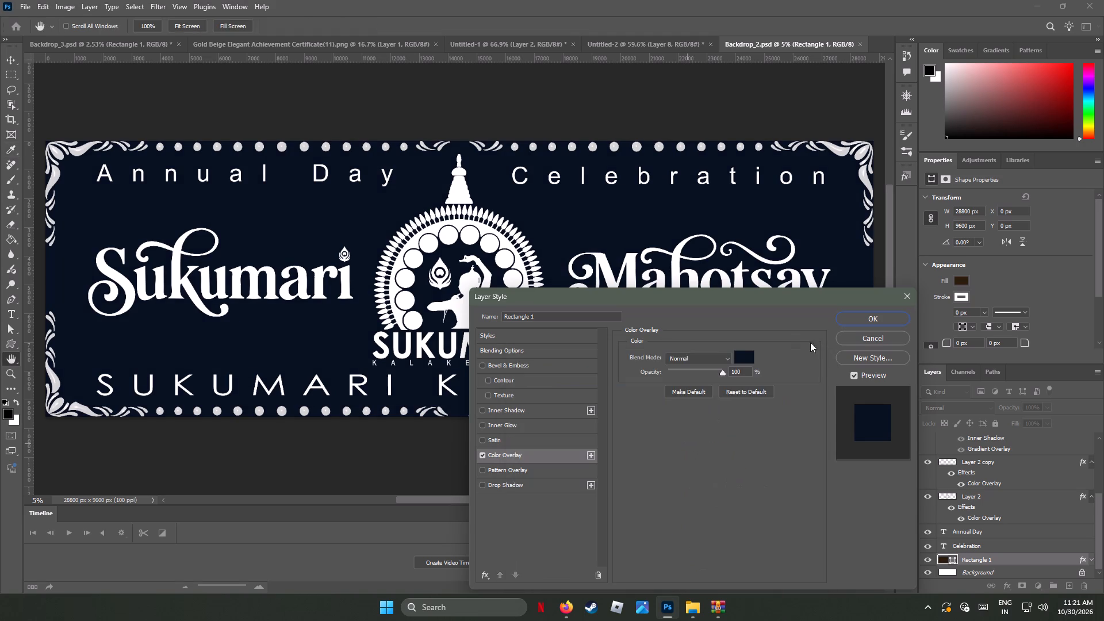